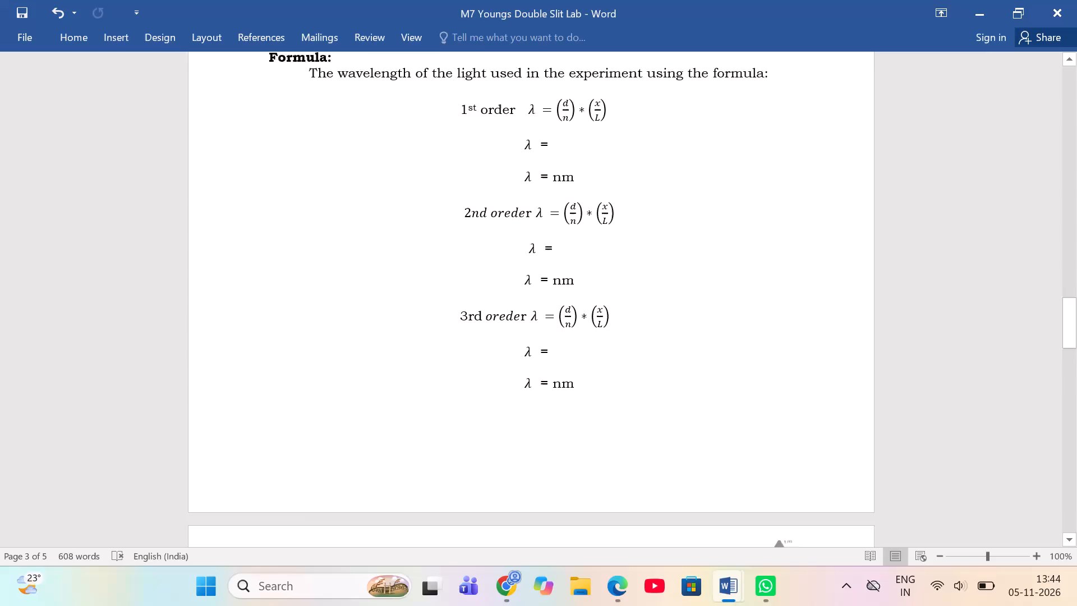
# Open the Wave Interference simulation link placed above the Procedure section of the lab document.
pyautogui.scroll(-2, 629, 293)
pyautogui.scroll(1, 629, 293)
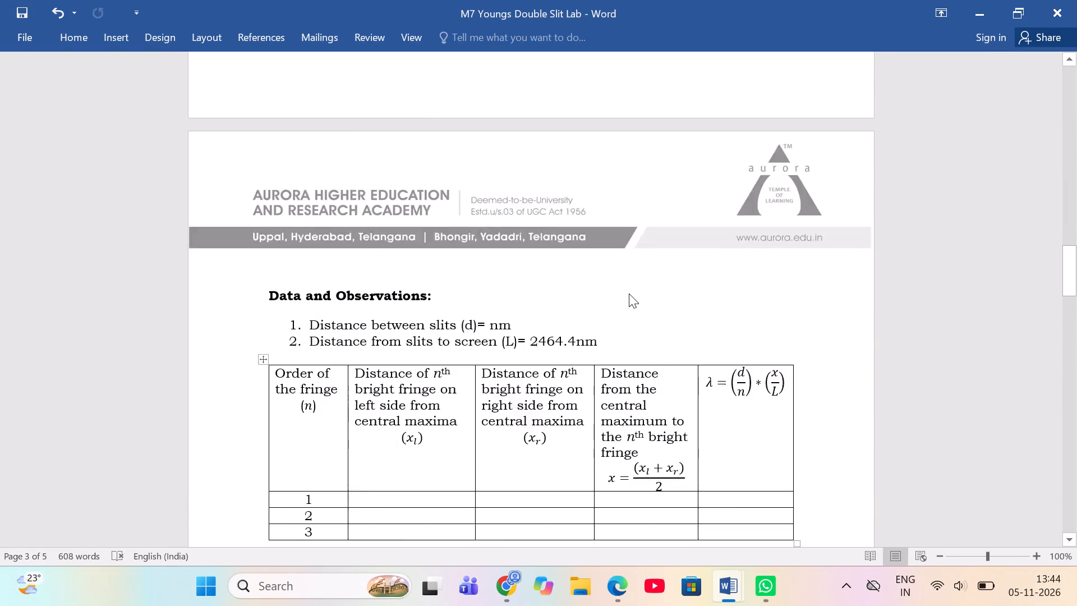
pyautogui.scroll(1, 629, 293)
pyautogui.scroll(-2, 629, 293)
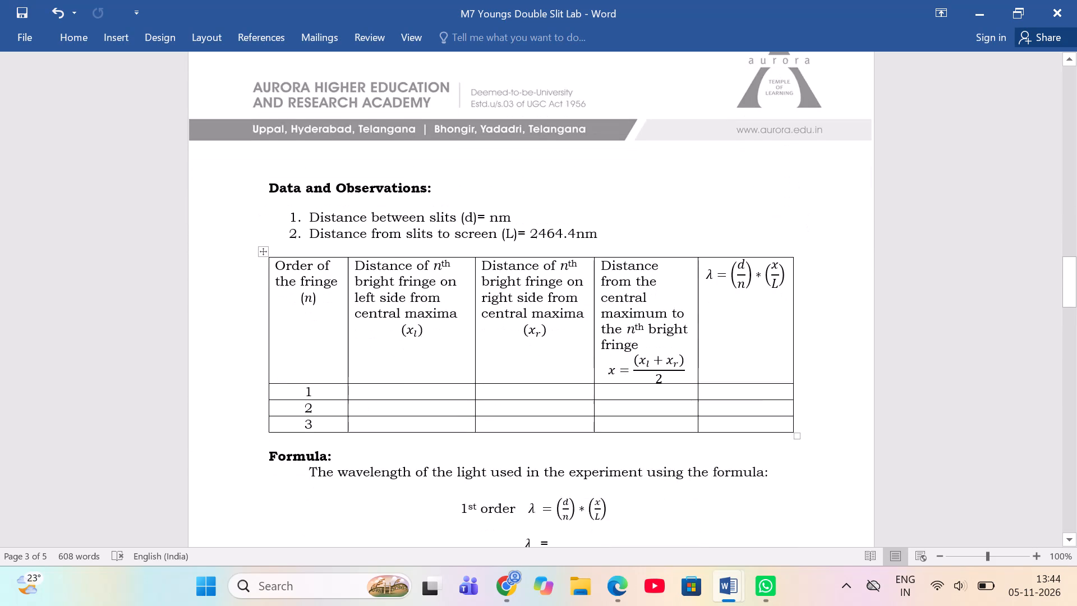
pyautogui.scroll(-1, 629, 293)
pyautogui.scroll(2, 629, 293)
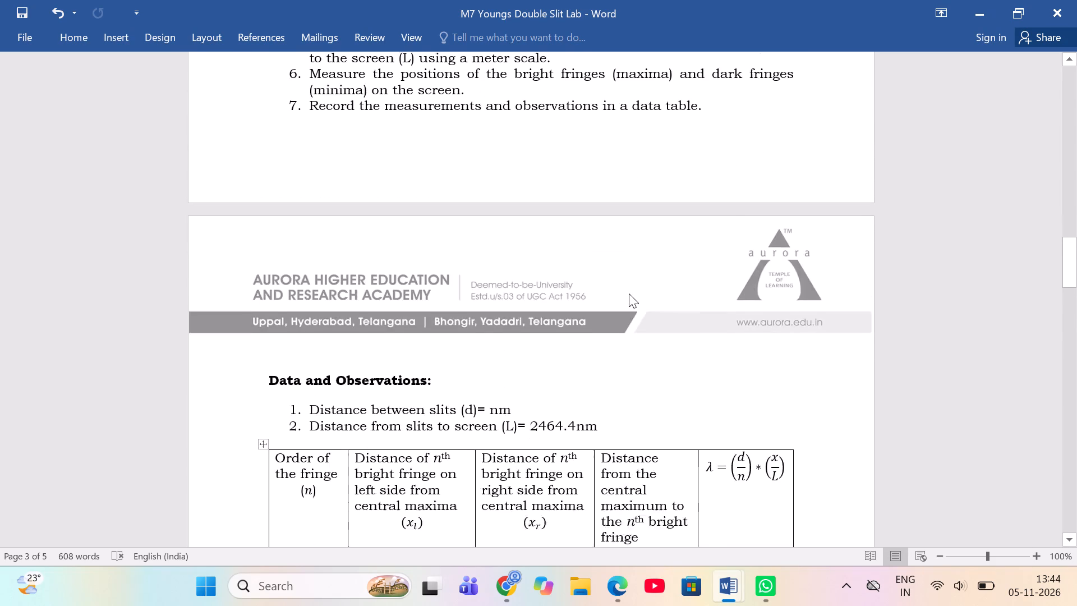
pyautogui.scroll(4, 629, 293)
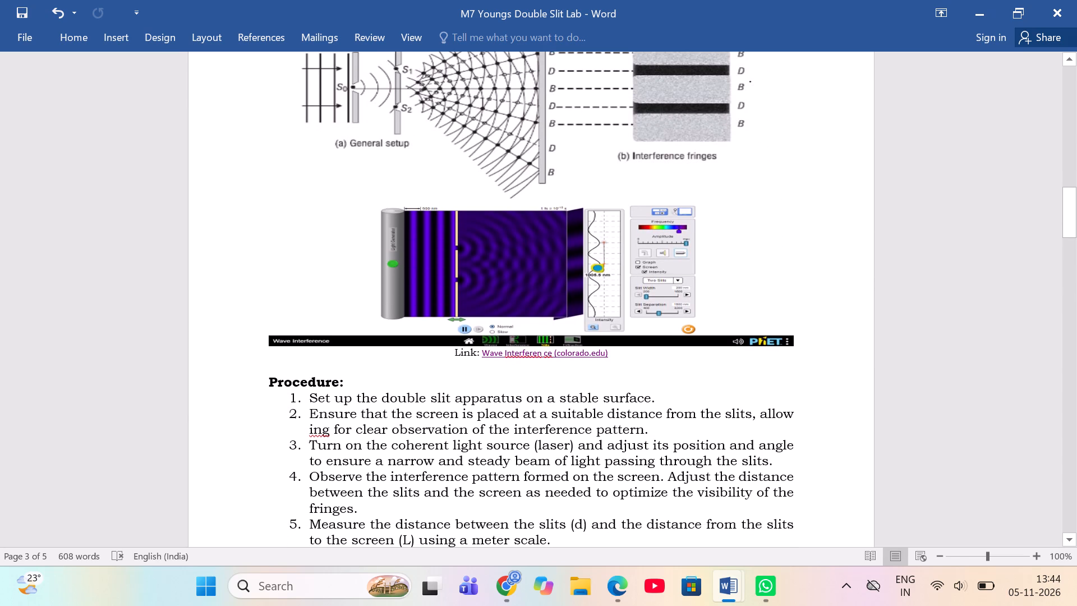
pyautogui.rightClick(534, 356)
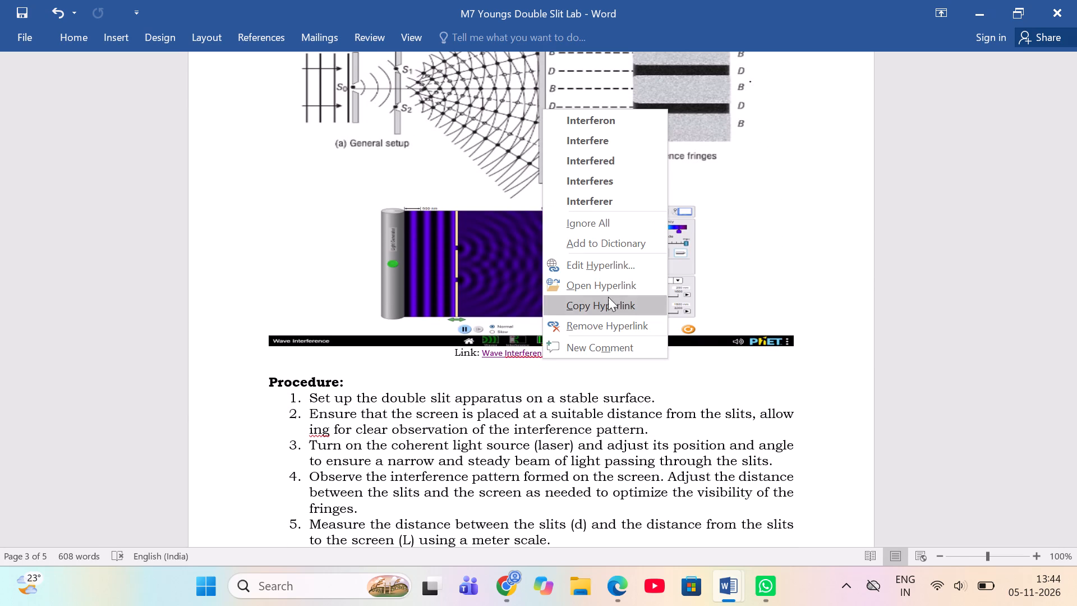
pyautogui.click(585, 290)
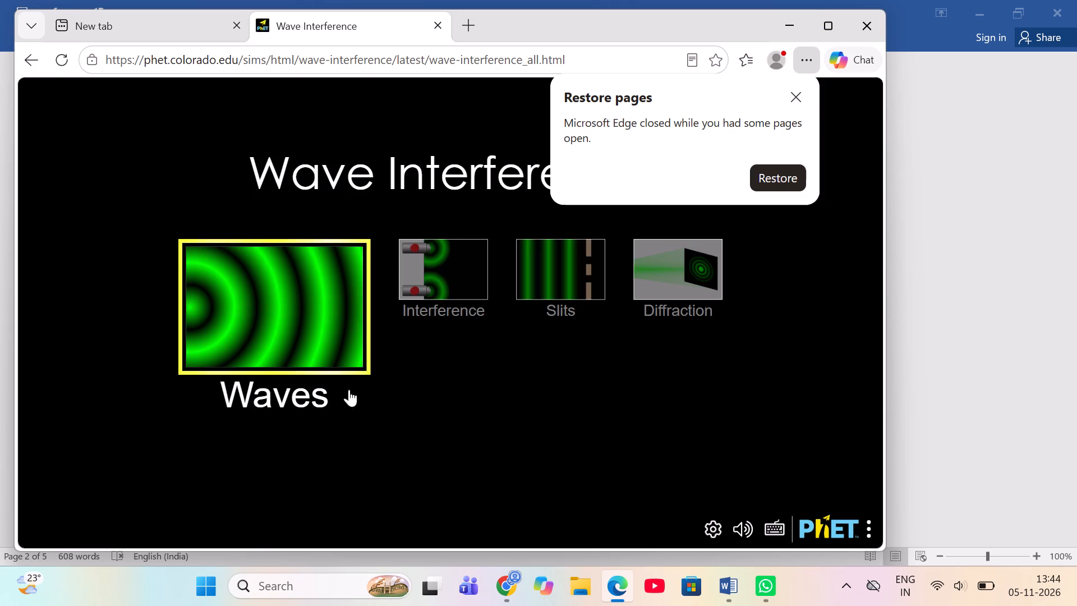
# Open the Slits screen of the Wave Interference simulation and dismiss the restore pages prompt.
pyautogui.click(550, 279)
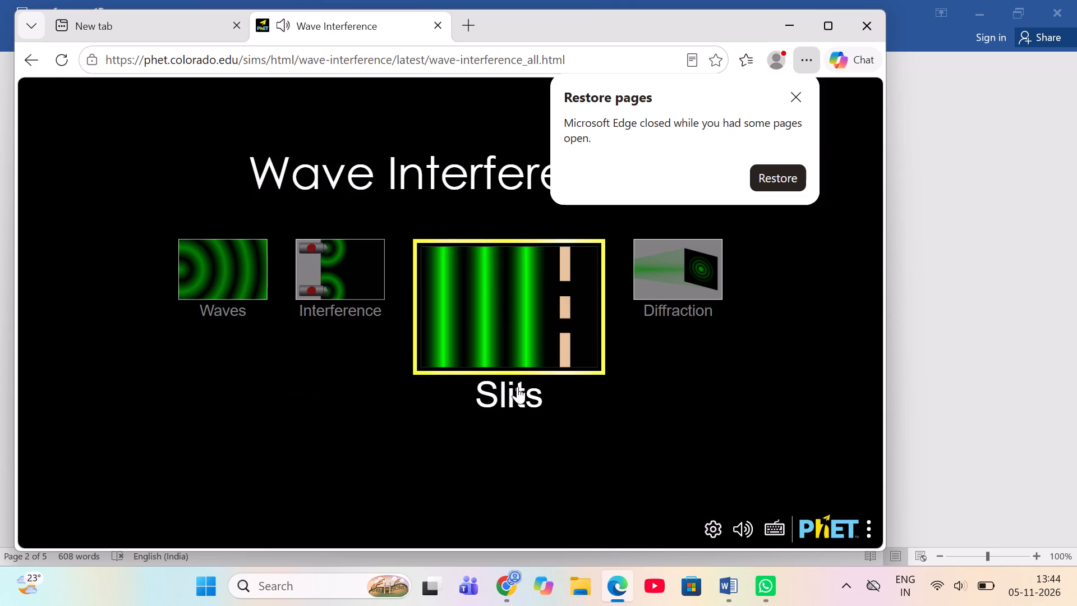
pyautogui.click(545, 327)
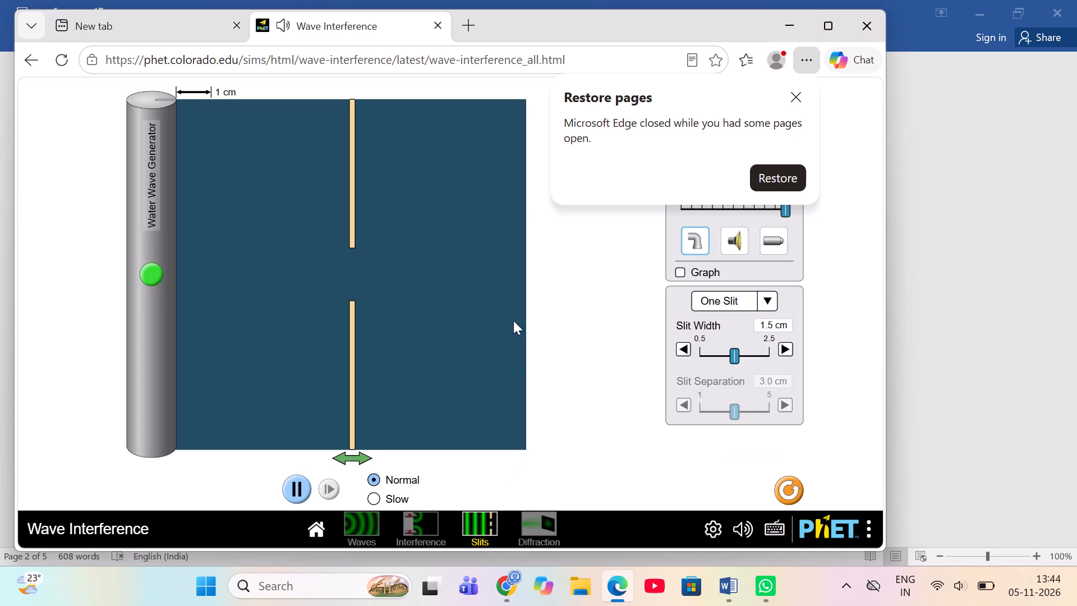
pyautogui.click(795, 93)
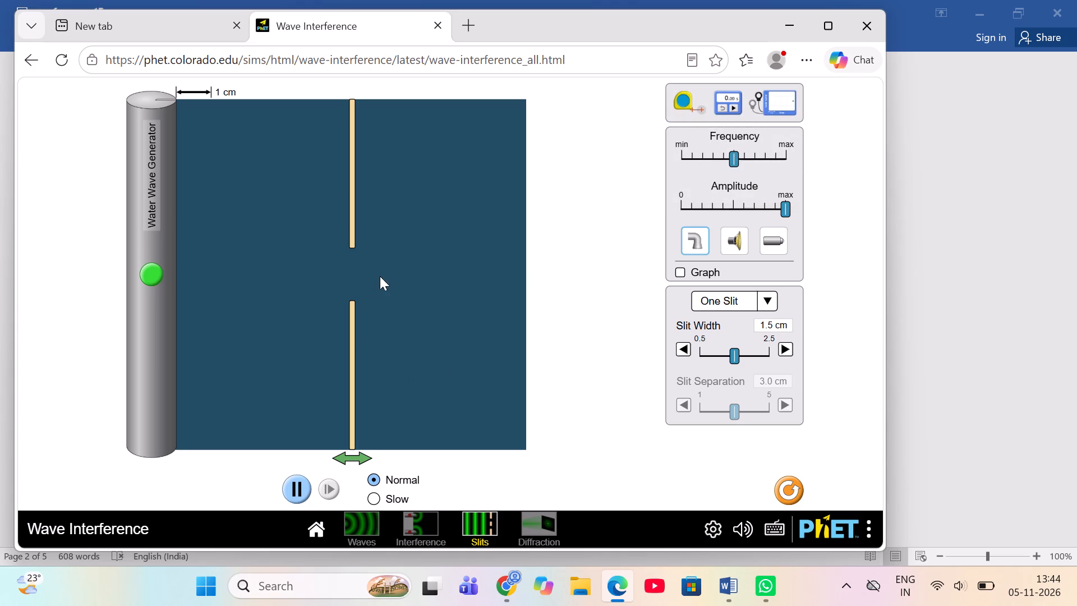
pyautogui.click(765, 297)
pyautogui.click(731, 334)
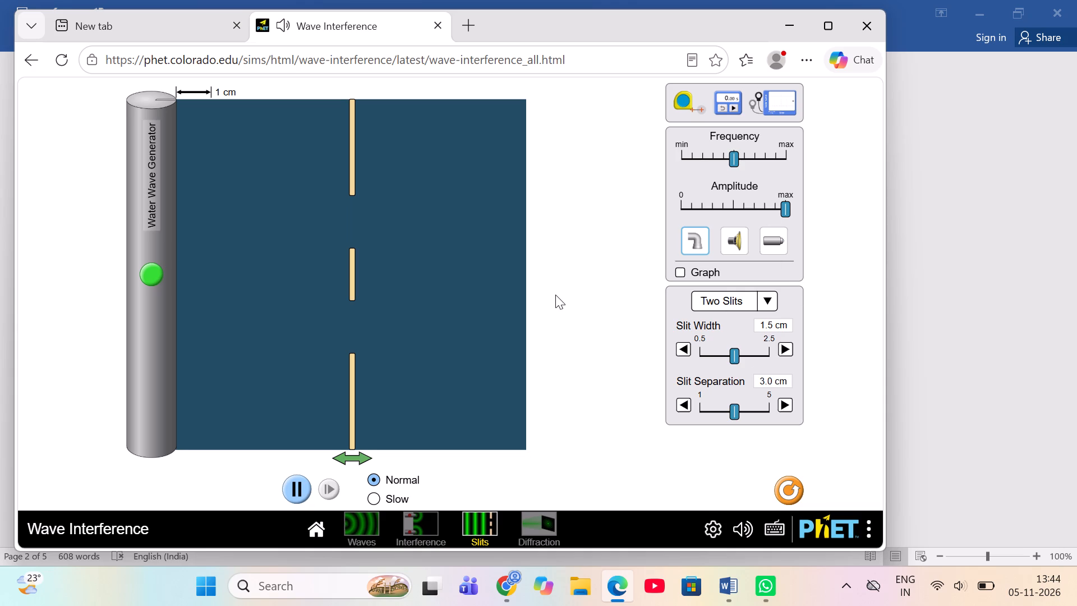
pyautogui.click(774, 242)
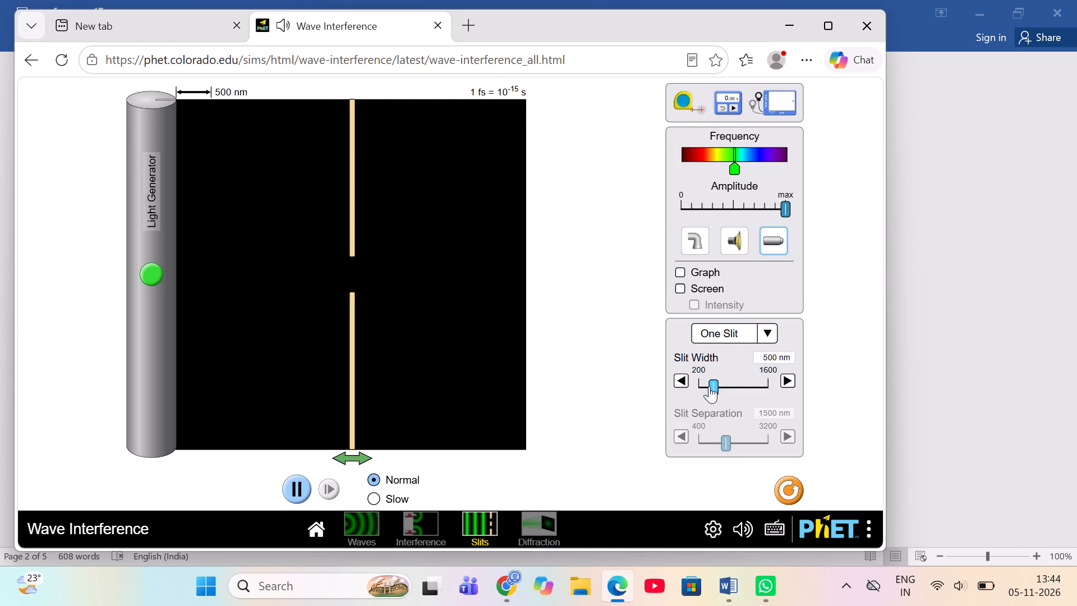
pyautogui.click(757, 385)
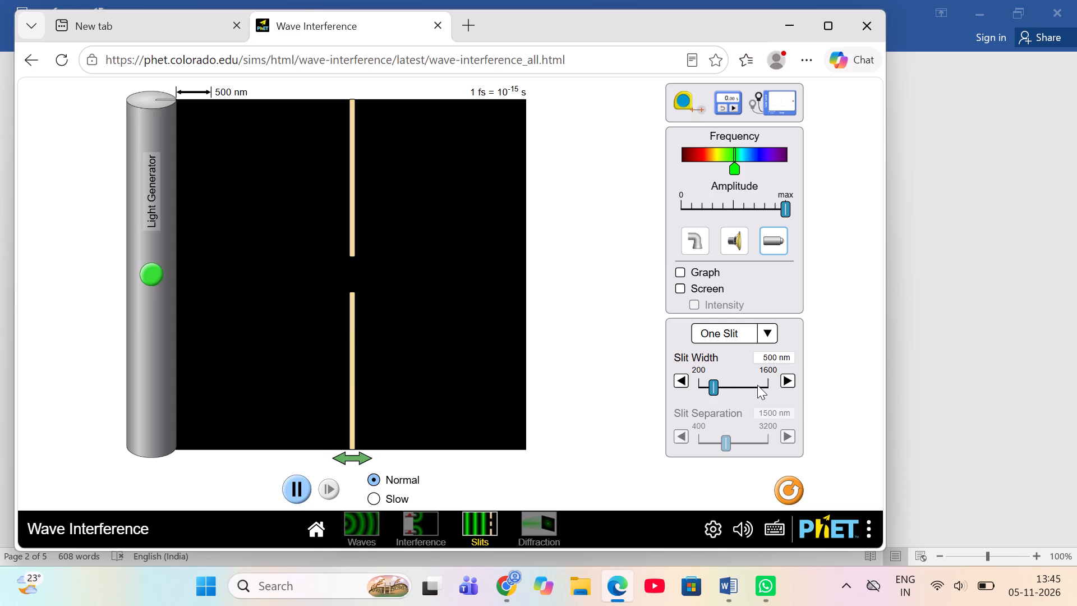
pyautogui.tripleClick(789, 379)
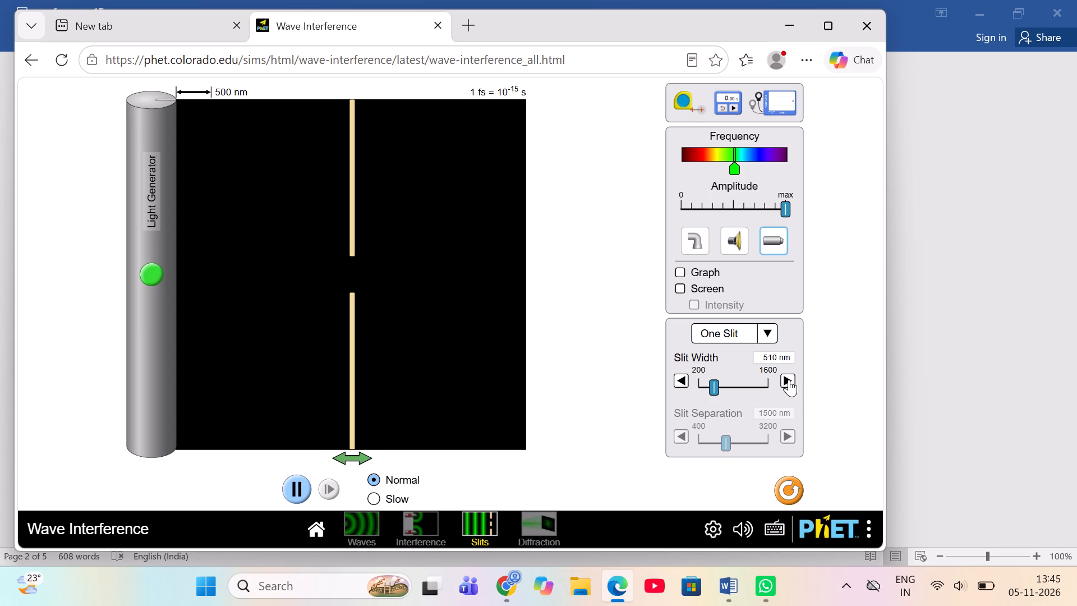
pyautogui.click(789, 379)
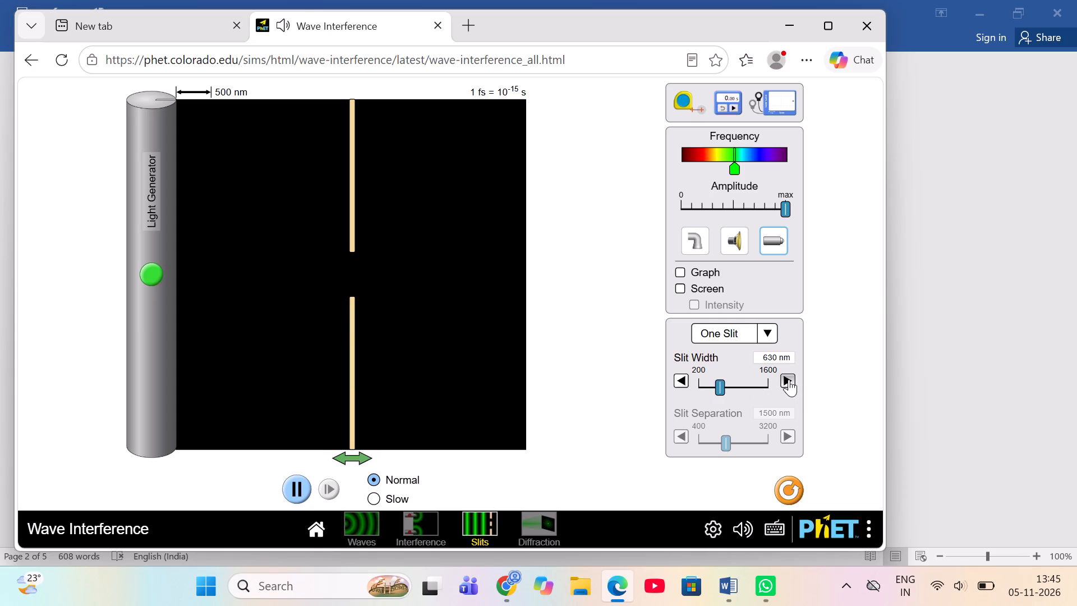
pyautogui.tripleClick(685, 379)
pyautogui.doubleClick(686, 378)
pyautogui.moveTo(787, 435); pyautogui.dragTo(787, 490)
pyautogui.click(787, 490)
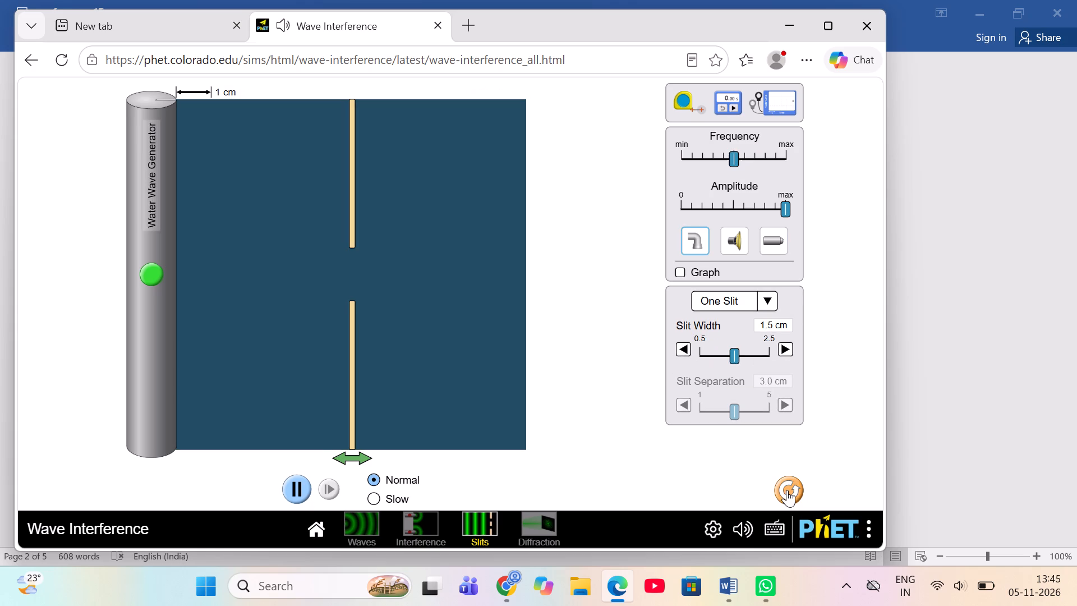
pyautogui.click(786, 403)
# Configure the simulation with the light source, the screen shown and a two-slit barrier.
pyautogui.click(769, 242)
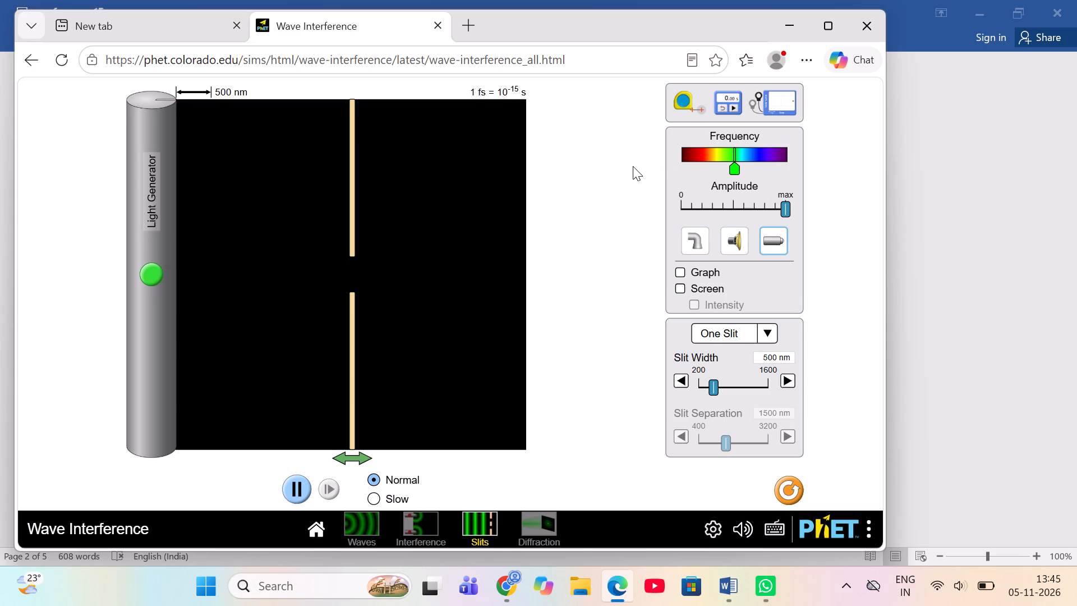
pyautogui.click(679, 286)
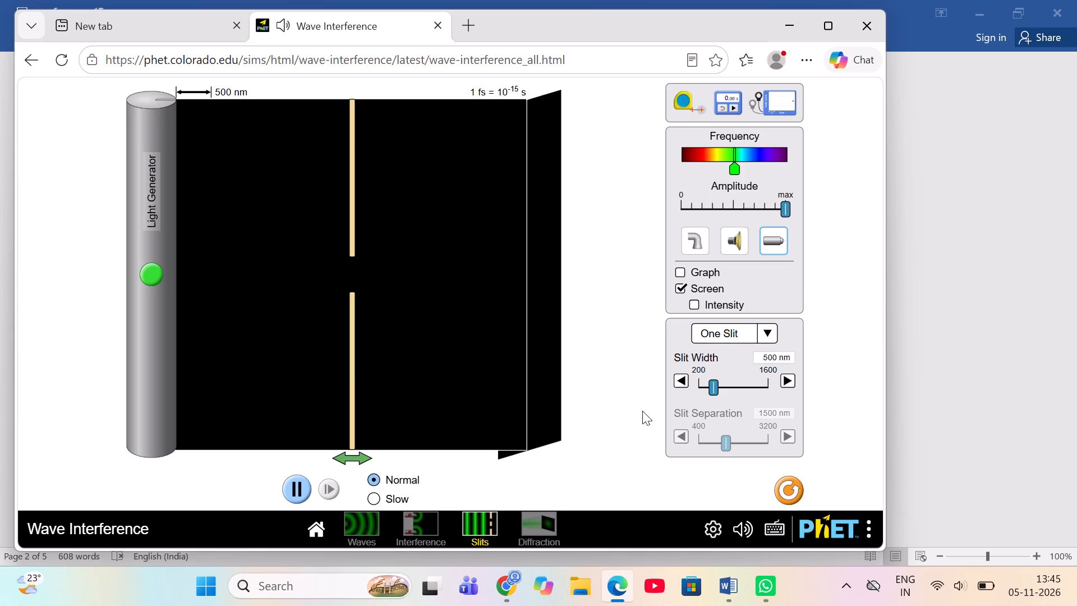
pyautogui.scroll(-1, 634, 406)
pyautogui.click(770, 328)
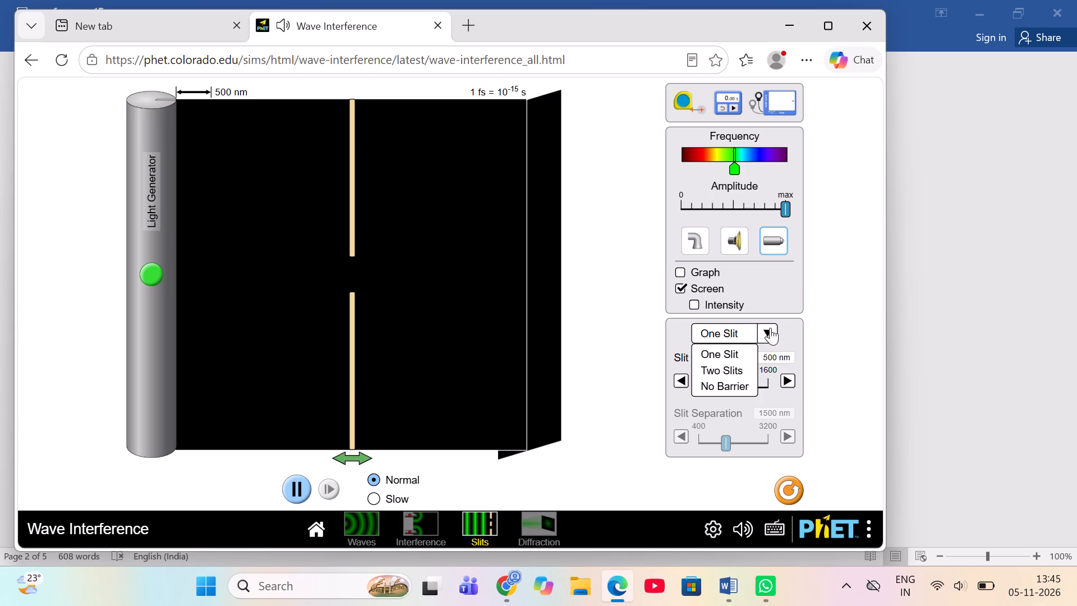
pyautogui.click(727, 372)
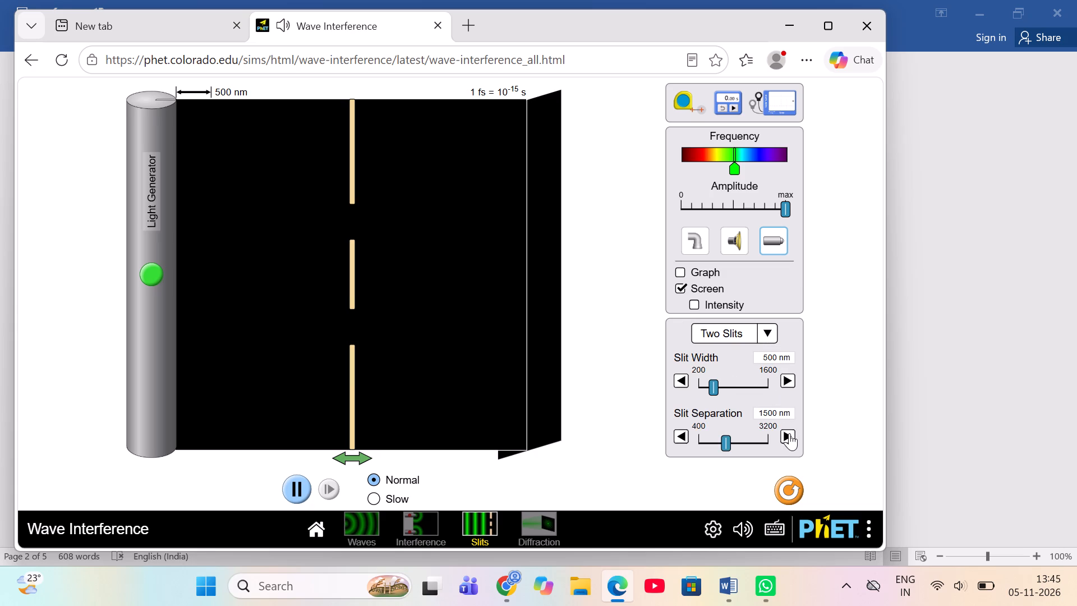
# Set the slit separation to 2500 nm.
pyautogui.tripleClick(789, 433)
pyautogui.moveTo(789, 433); pyautogui.dragTo(789, 434)
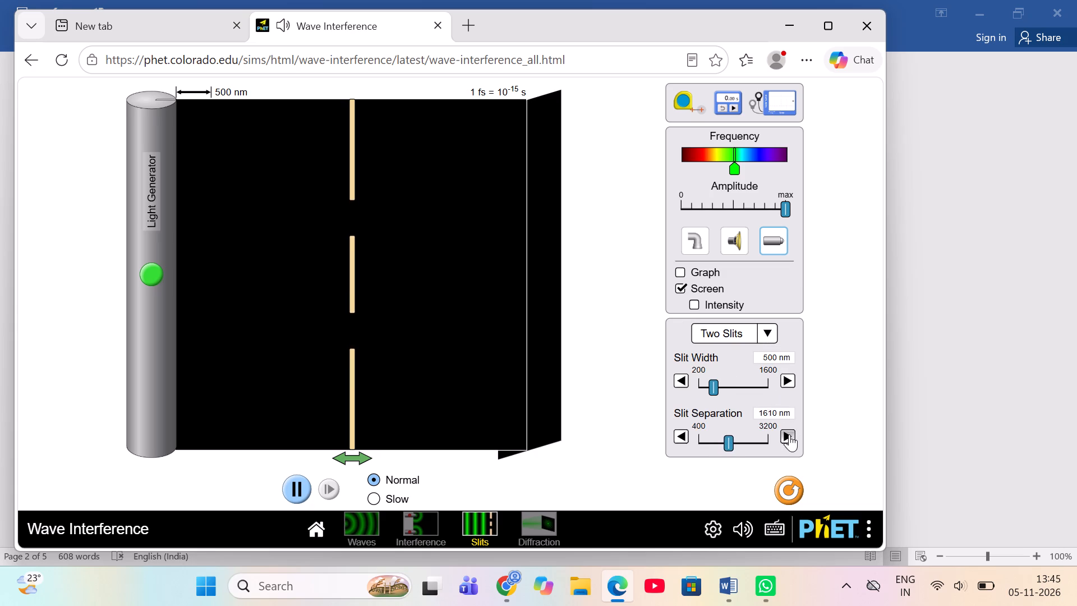
pyautogui.moveTo(789, 434); pyautogui.dragTo(791, 433)
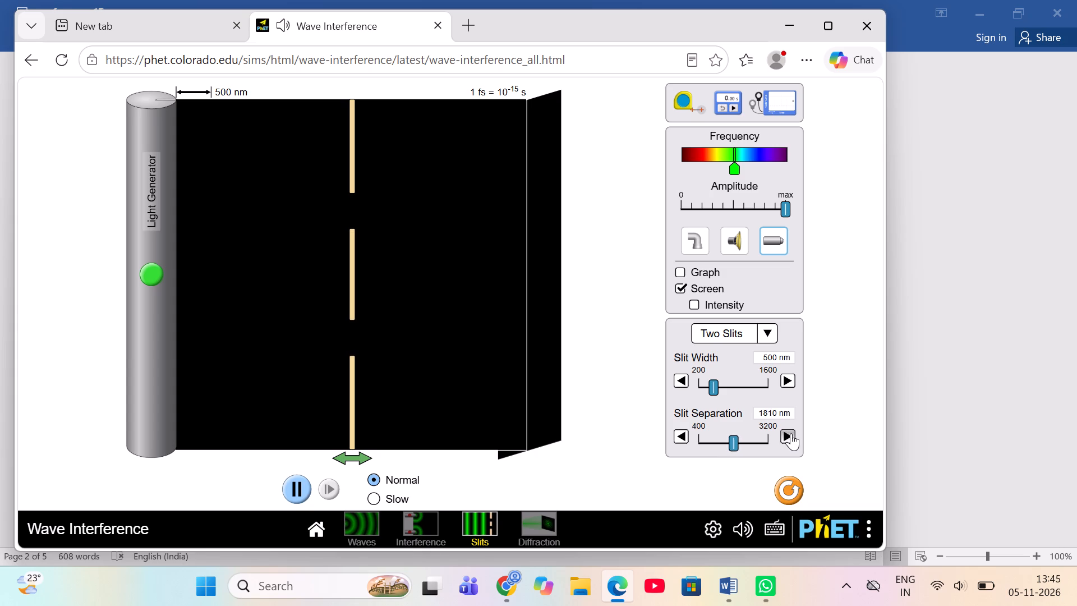
pyautogui.moveTo(791, 433); pyautogui.dragTo(753, 440)
pyautogui.click(753, 440)
pyautogui.moveTo(738, 442); pyautogui.dragTo(765, 444)
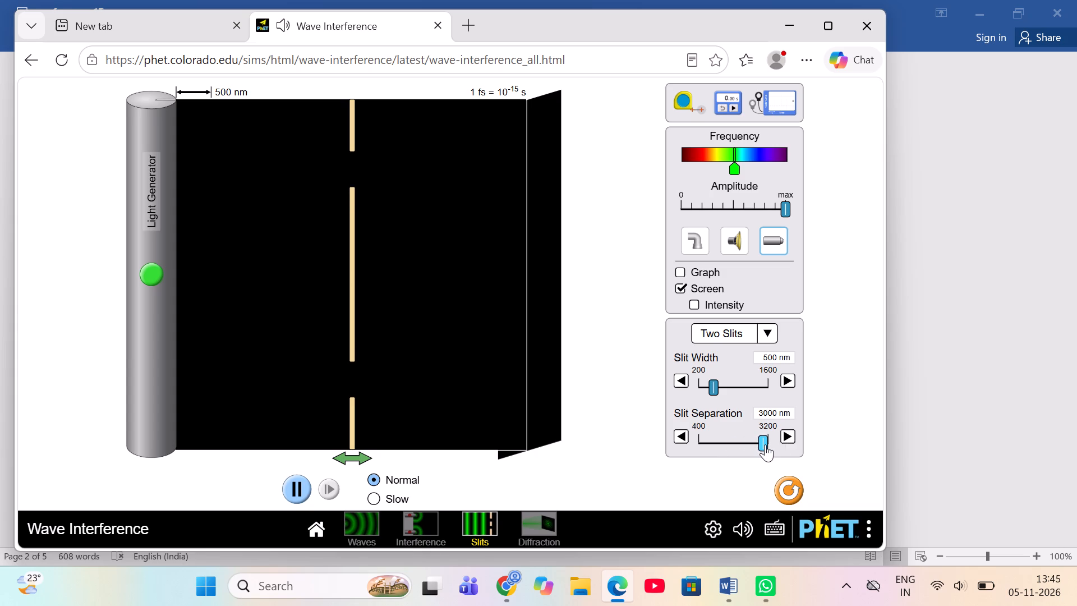
pyautogui.moveTo(765, 444); pyautogui.dragTo(753, 446)
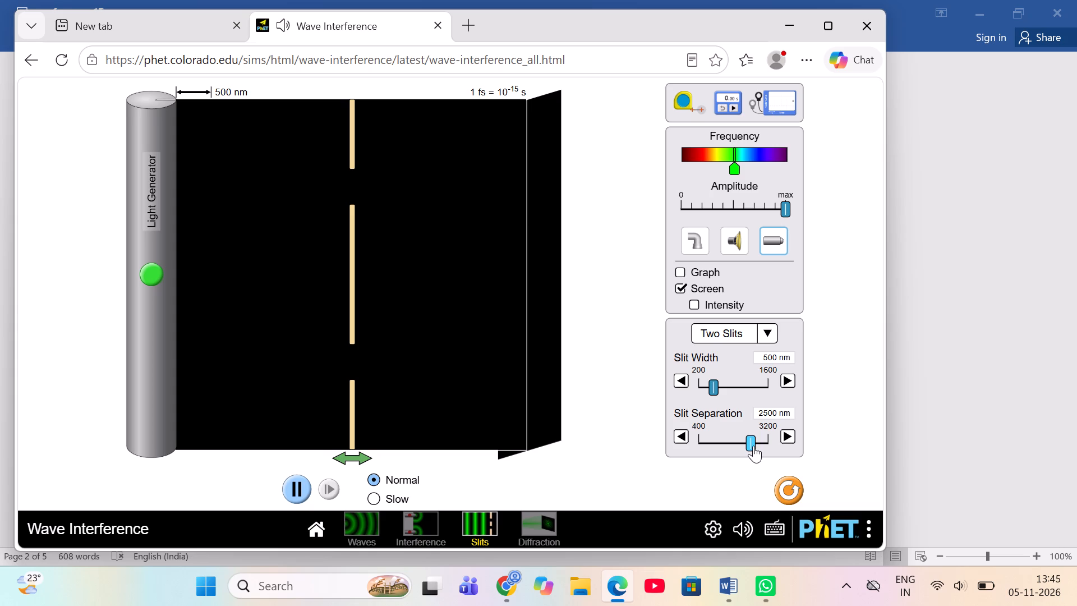
# Turn on the light generator.
pyautogui.click(145, 273)
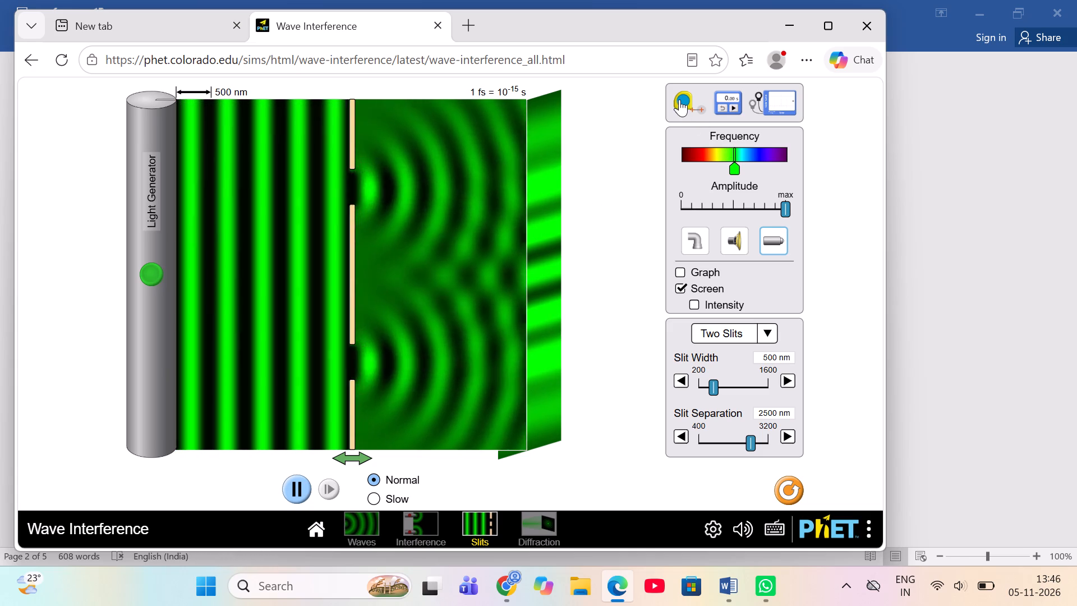
# Measure the distance from the slit barrier to the screen with the measuring tape.
pyautogui.click(679, 97)
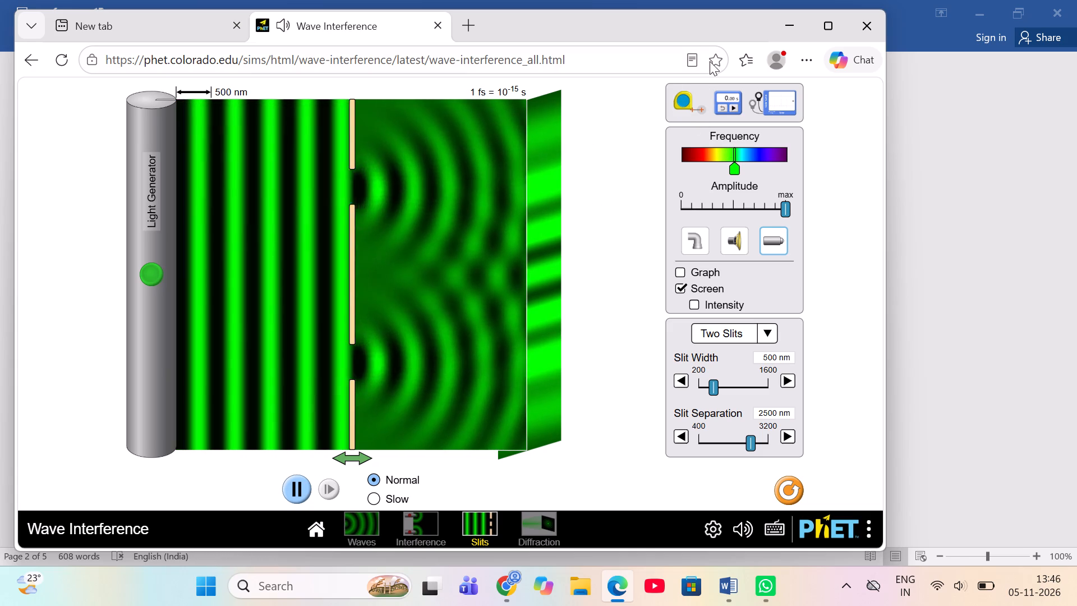
pyautogui.moveTo(683, 93); pyautogui.dragTo(379, 147)
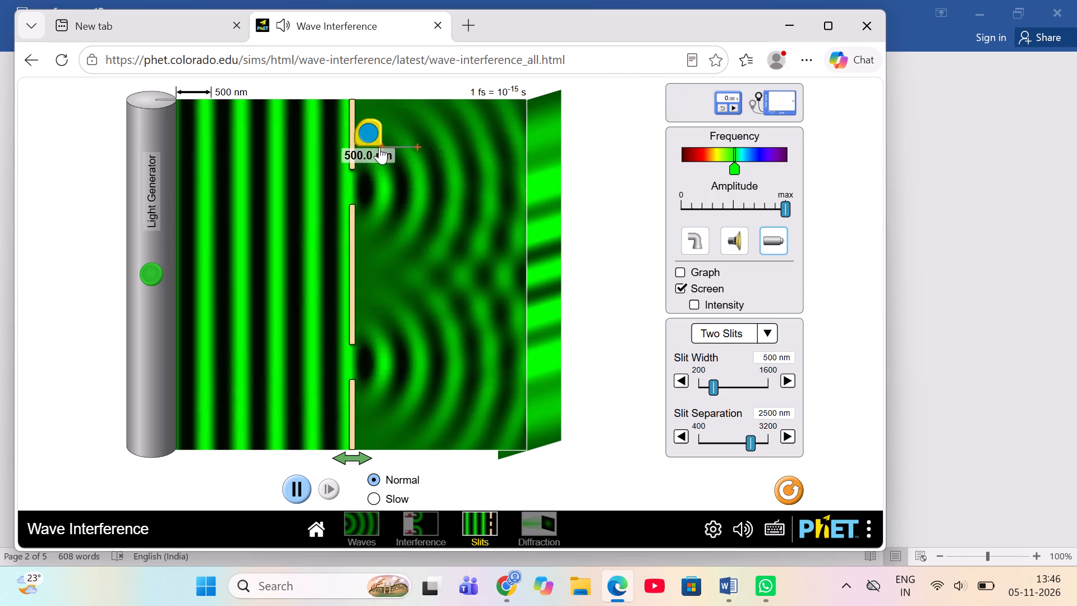
pyautogui.moveTo(379, 147); pyautogui.dragTo(355, 144)
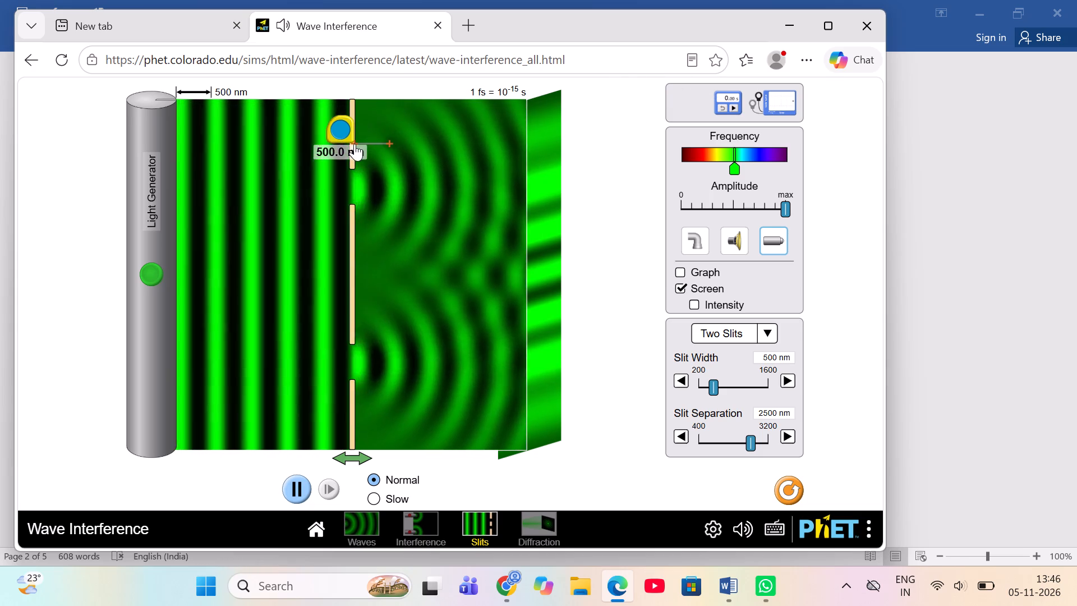
pyautogui.moveTo(355, 144); pyautogui.dragTo(355, 145)
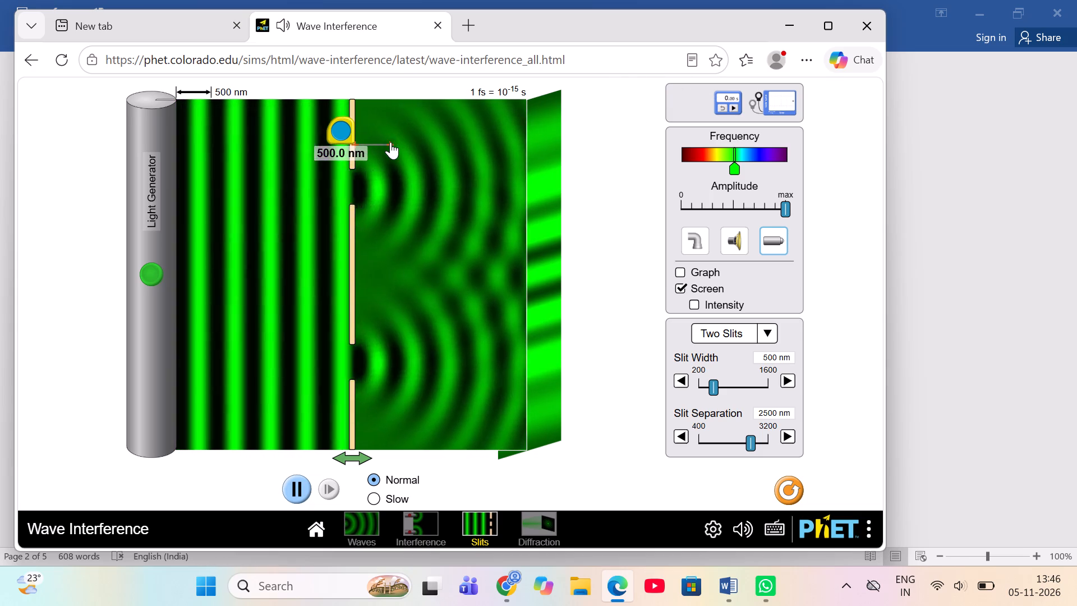
pyautogui.moveTo(390, 141); pyautogui.dragTo(533, 145)
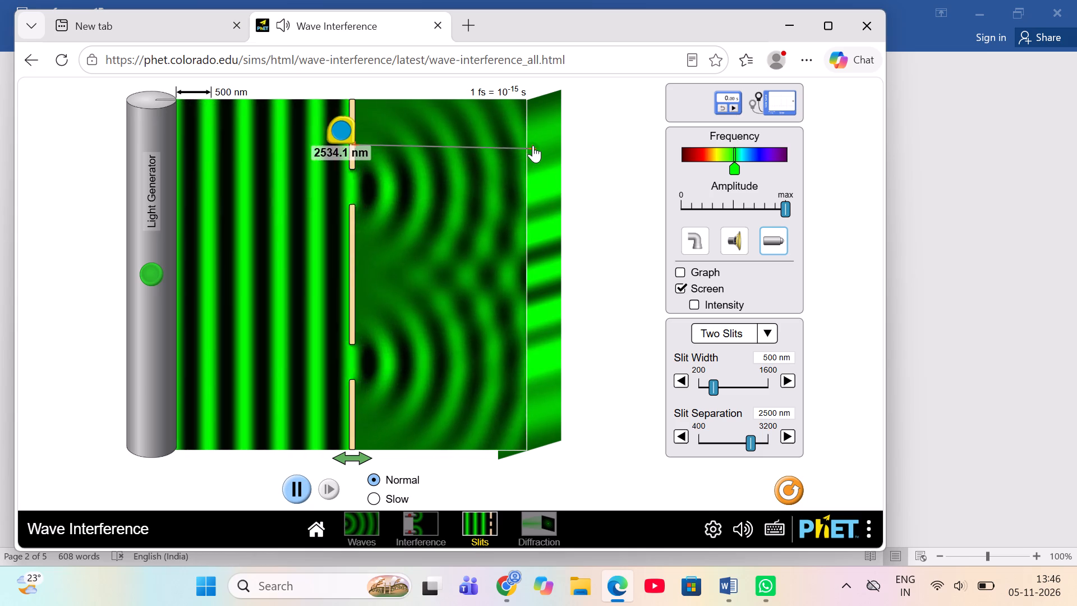
pyautogui.moveTo(533, 145); pyautogui.dragTo(528, 143)
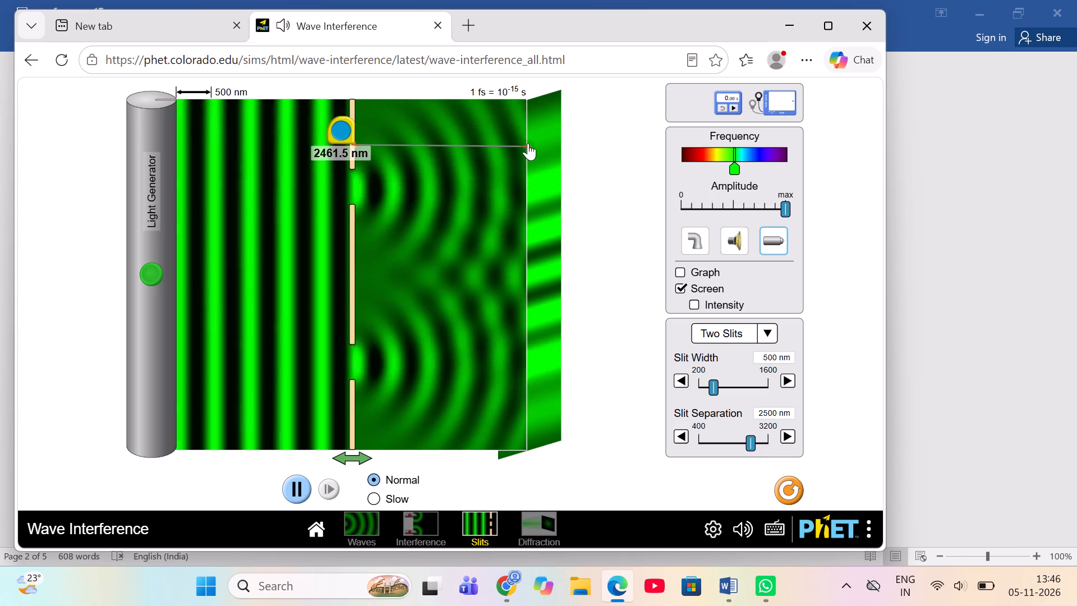
pyautogui.moveTo(528, 143); pyautogui.dragTo(527, 143)
pyautogui.click(527, 143)
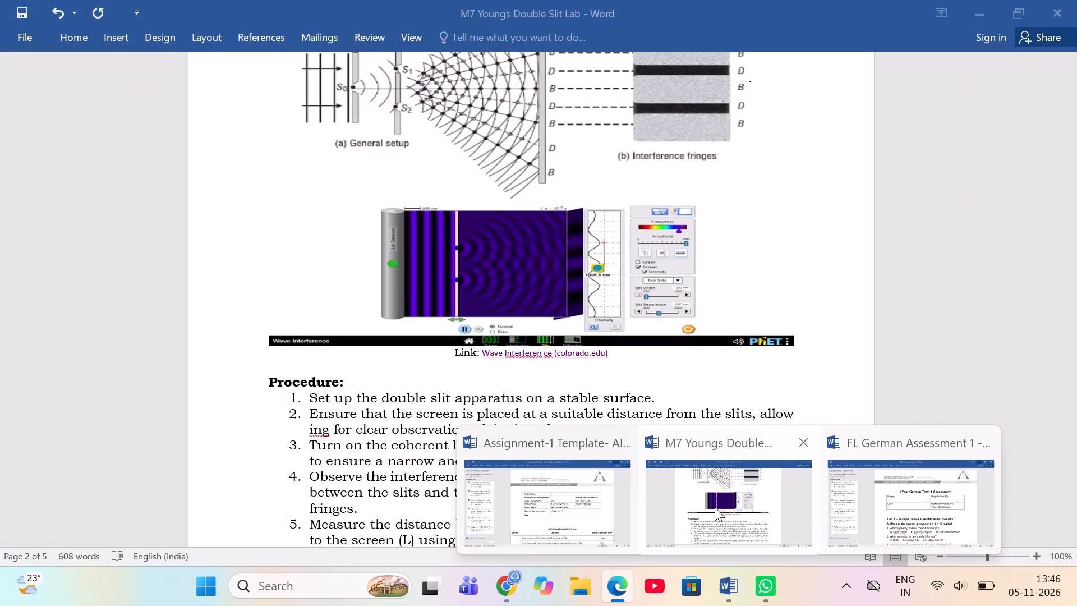
# Switch to the Word lab document and review the Data and Observations table for the fringe distances it requires.
pyautogui.click(718, 509)
pyautogui.scroll(-1, 634, 457)
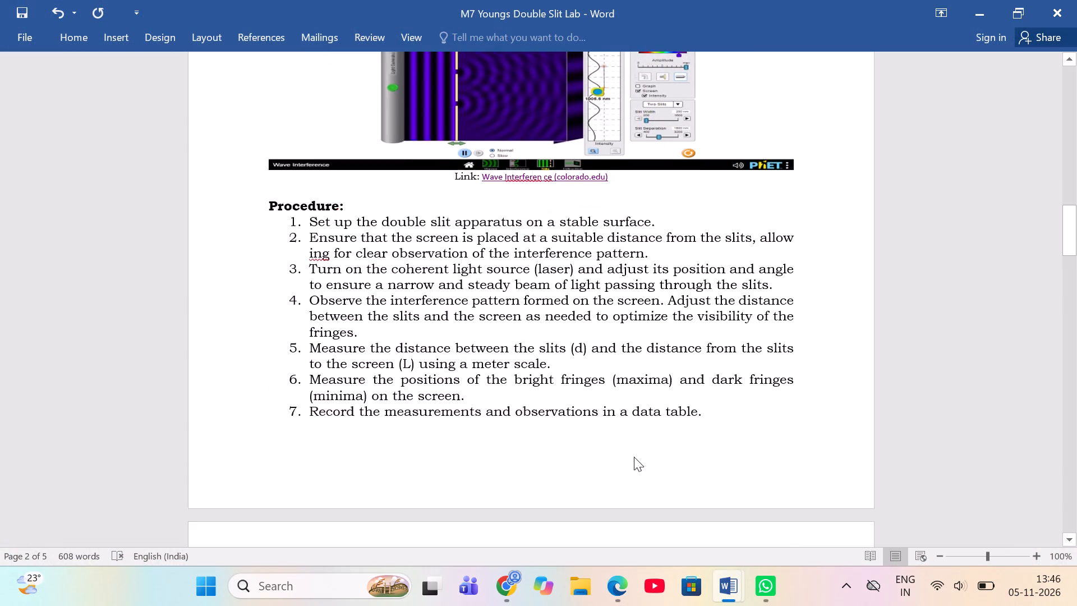
pyautogui.scroll(-1, 634, 457)
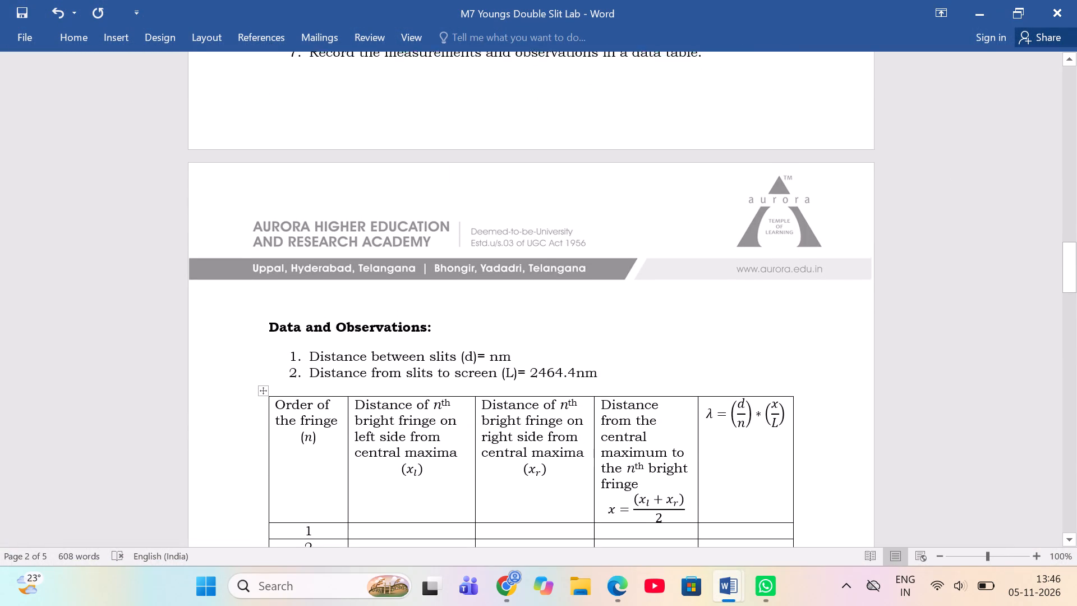
pyautogui.scroll(-2, 634, 457)
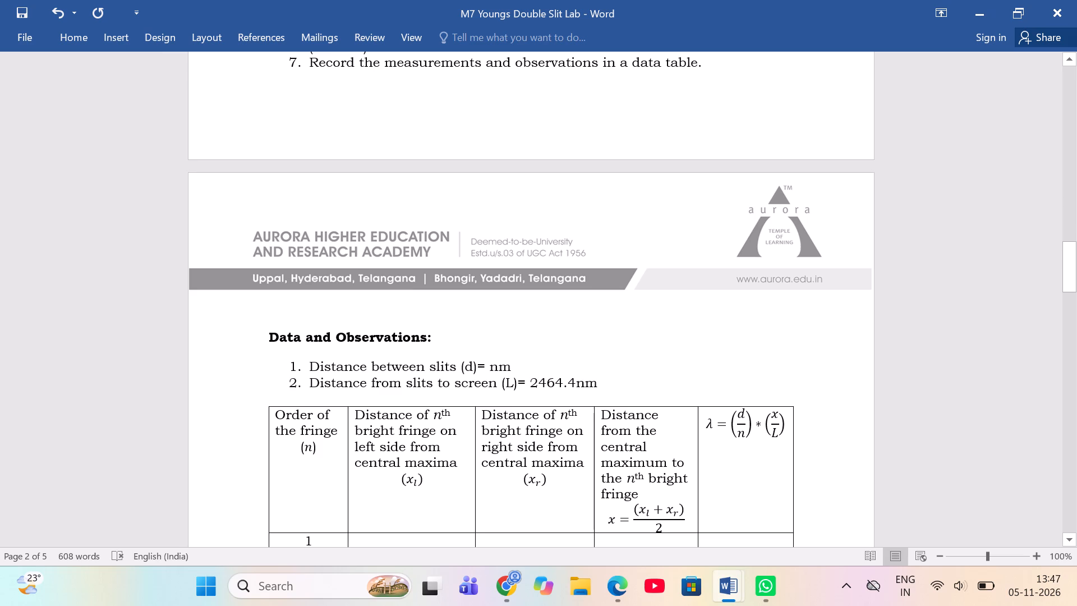
pyautogui.scroll(-1, 510, 457)
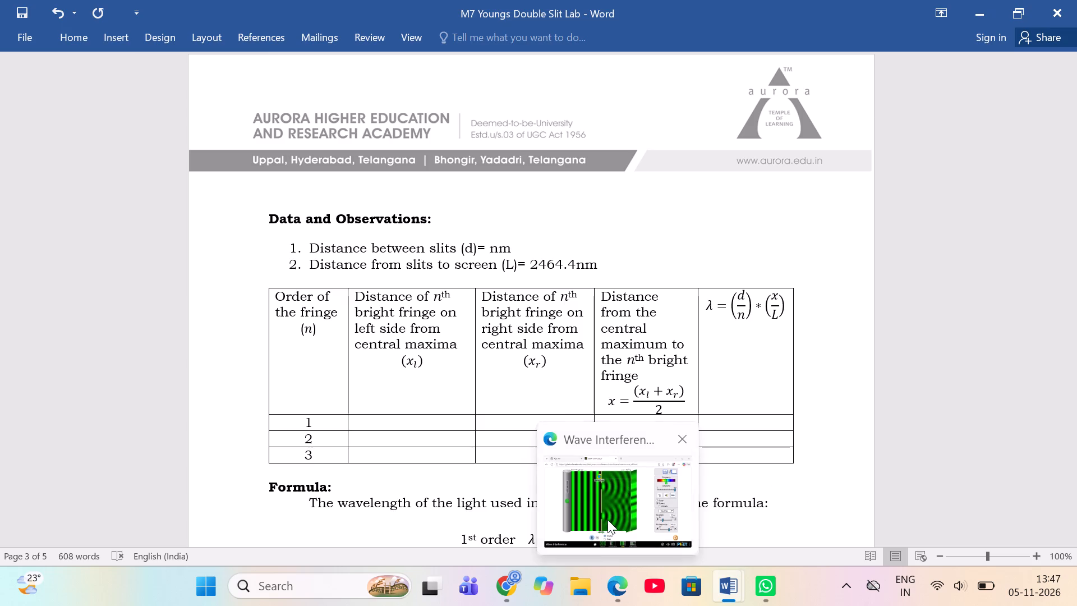
# Return to the wave simulation in Edge and measure from the central maximum to the first bright fringe below it on the screen.
pyautogui.click(607, 520)
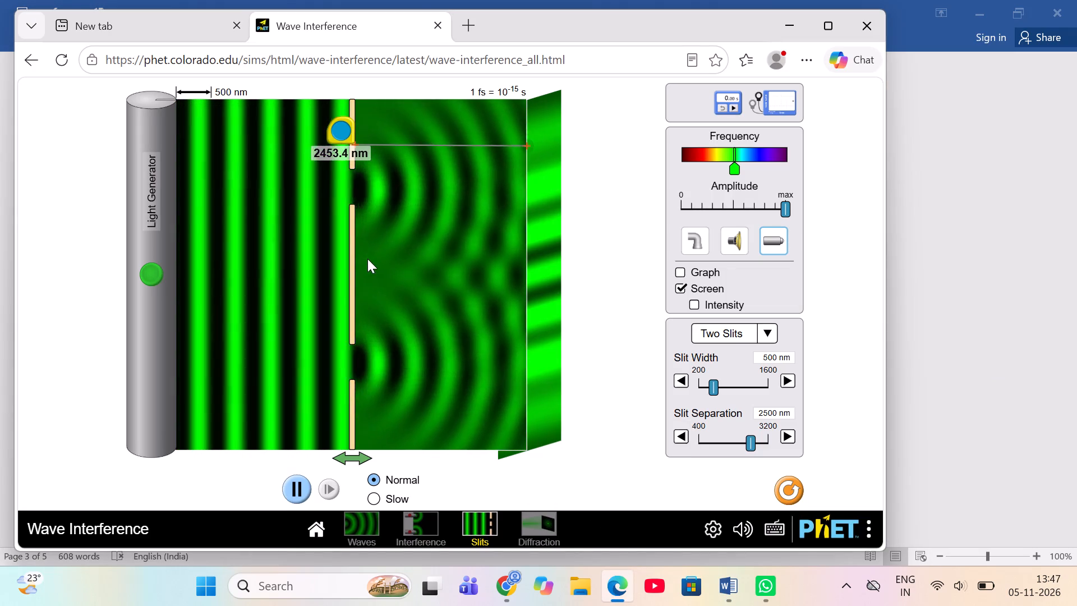
pyautogui.moveTo(343, 132); pyautogui.dragTo(343, 264)
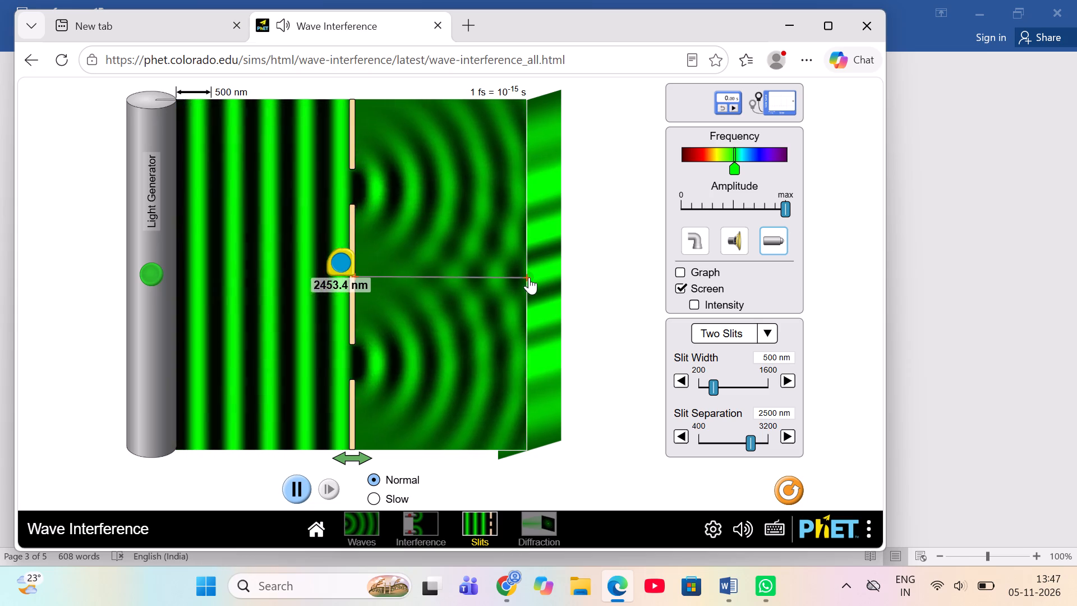
pyautogui.moveTo(527, 276); pyautogui.dragTo(543, 272)
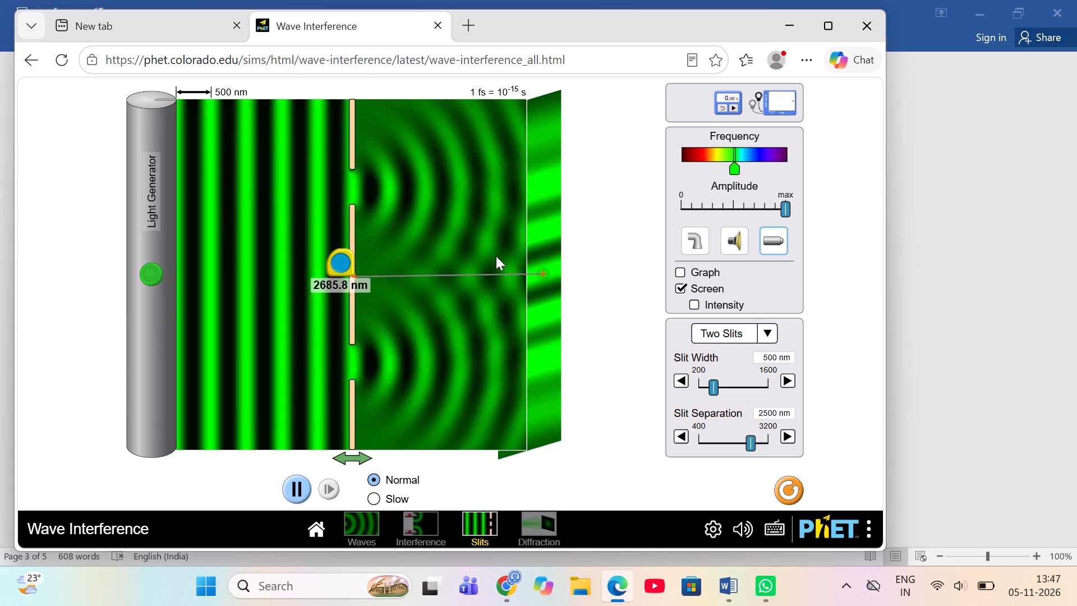
pyautogui.moveTo(345, 260); pyautogui.dragTo(551, 264)
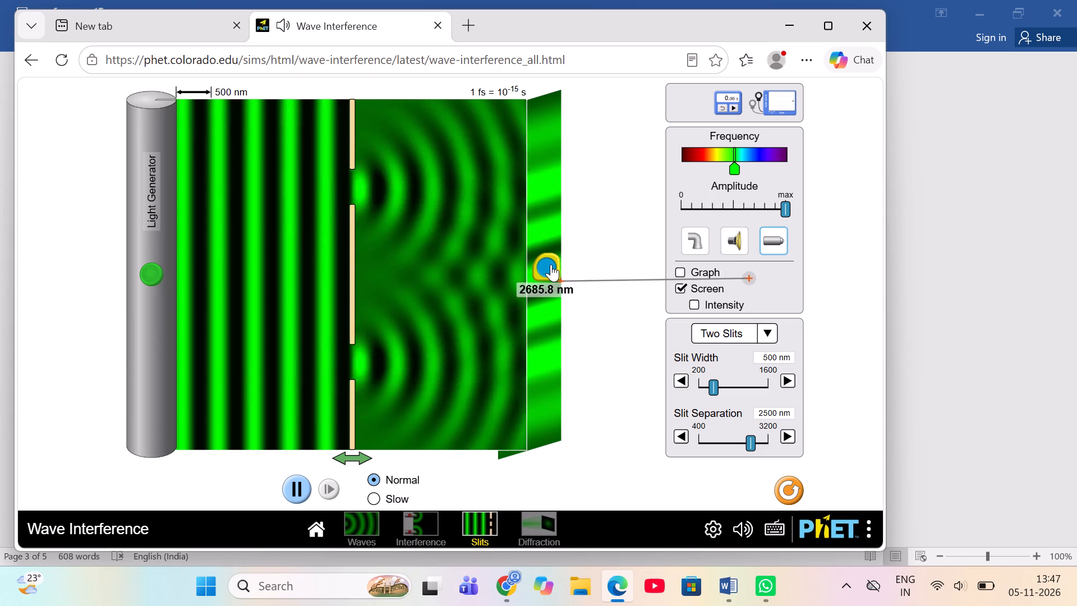
pyautogui.moveTo(551, 264); pyautogui.dragTo(536, 255)
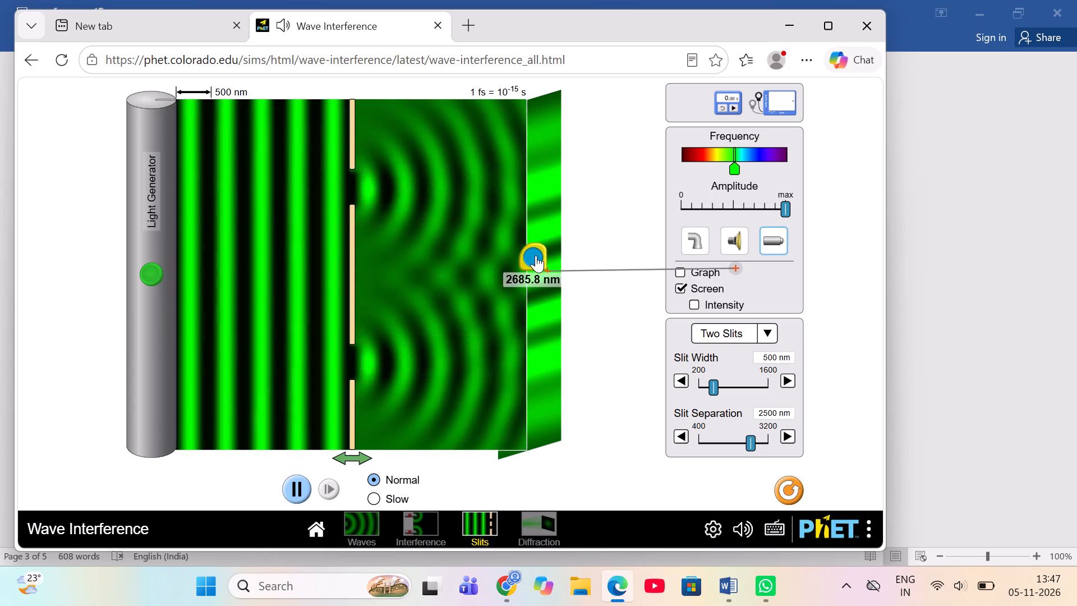
pyautogui.moveTo(536, 255); pyautogui.dragTo(532, 255)
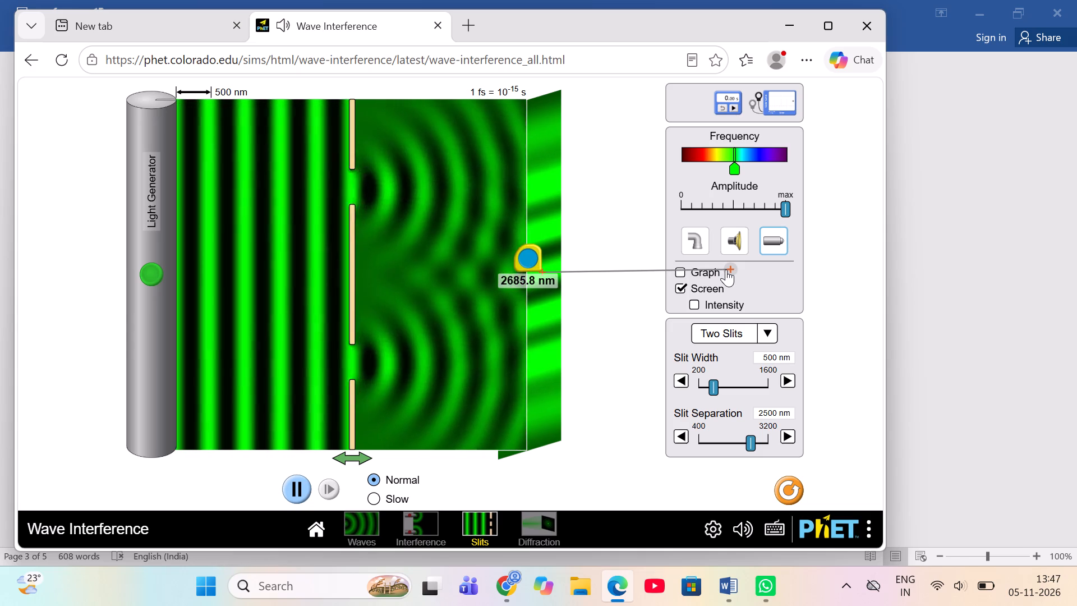
pyautogui.moveTo(726, 269); pyautogui.dragTo(550, 323)
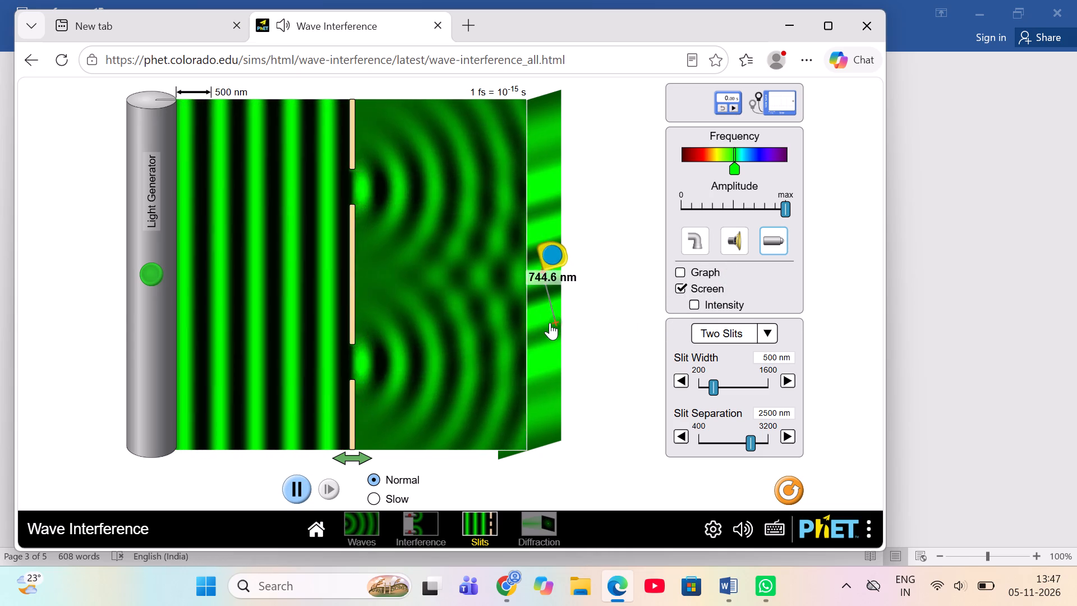
pyautogui.moveTo(550, 323); pyautogui.dragTo(540, 316)
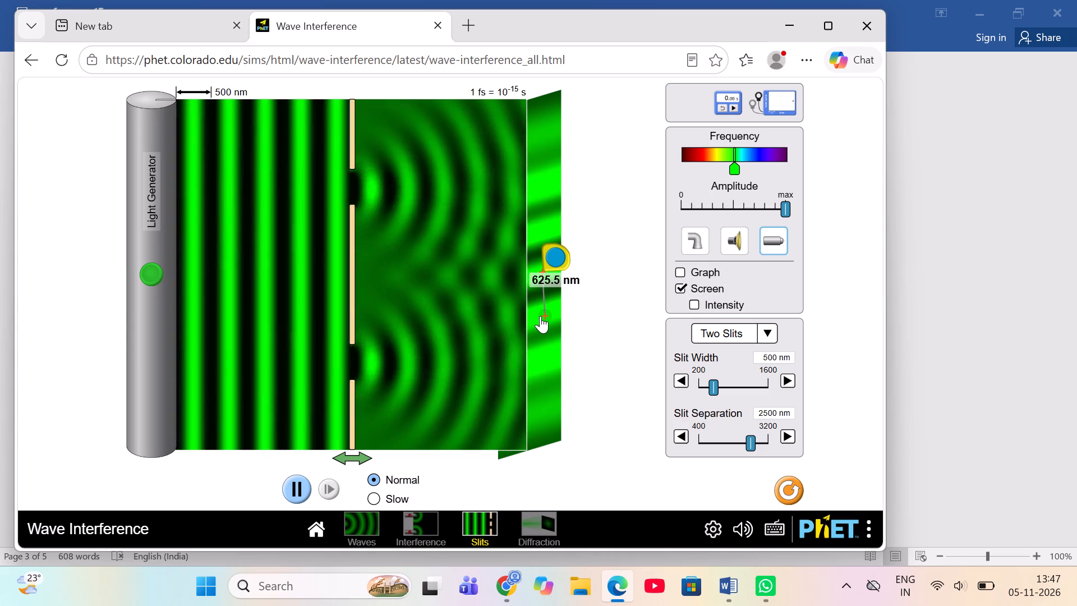
pyautogui.moveTo(540, 316); pyautogui.dragTo(538, 315)
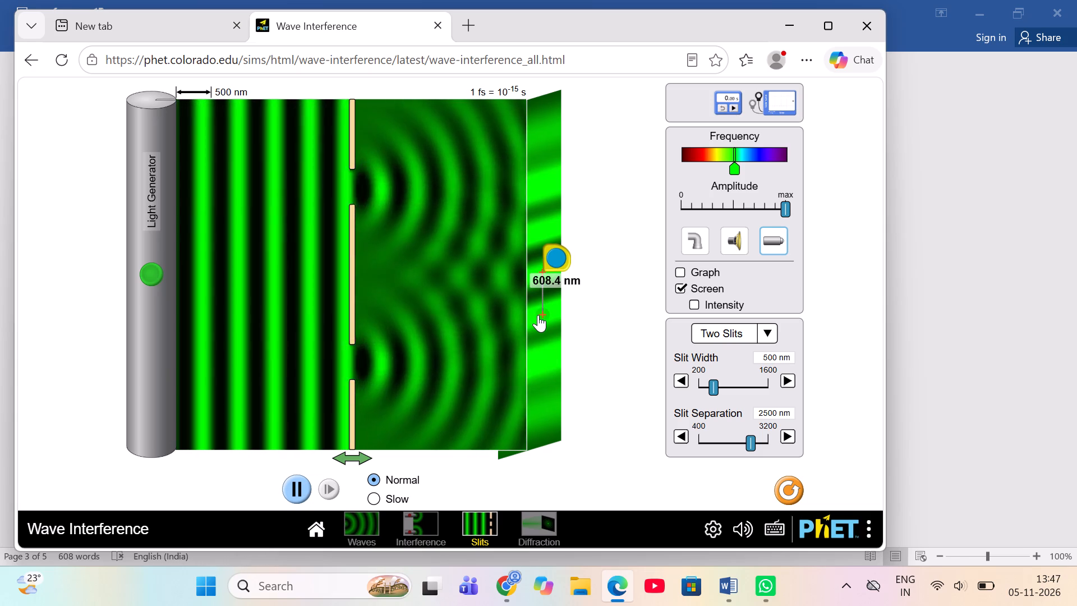
pyautogui.moveTo(538, 315); pyautogui.dragTo(538, 313)
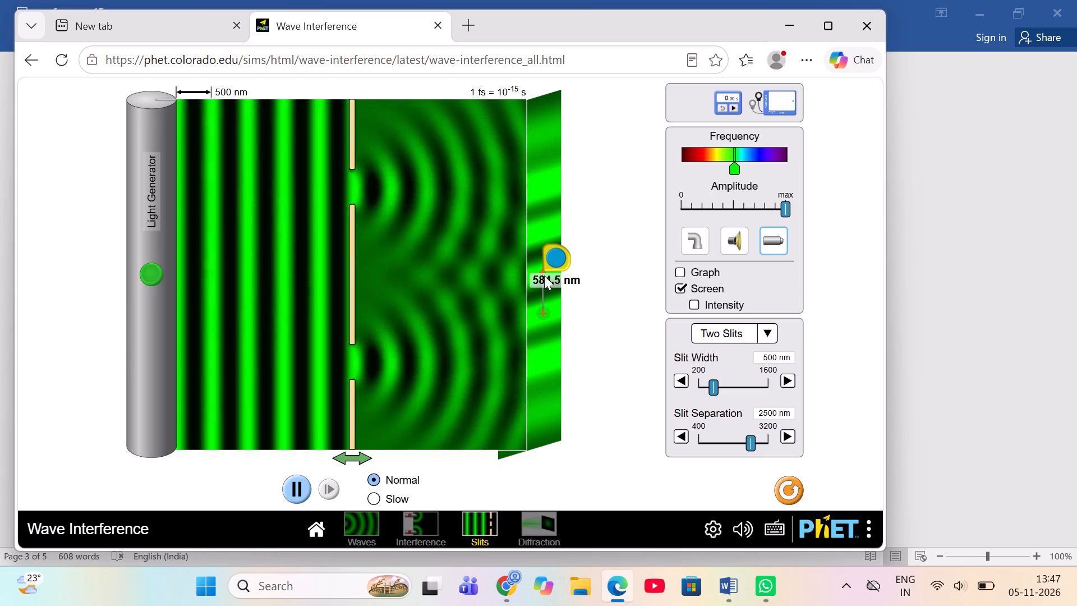
pyautogui.click(547, 263)
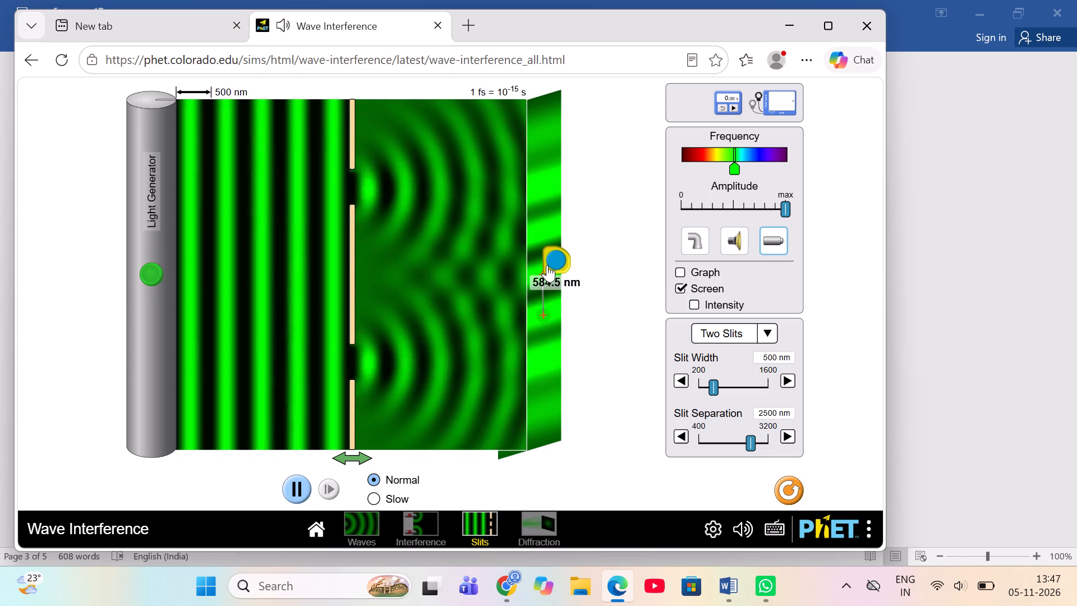
pyautogui.click(547, 265)
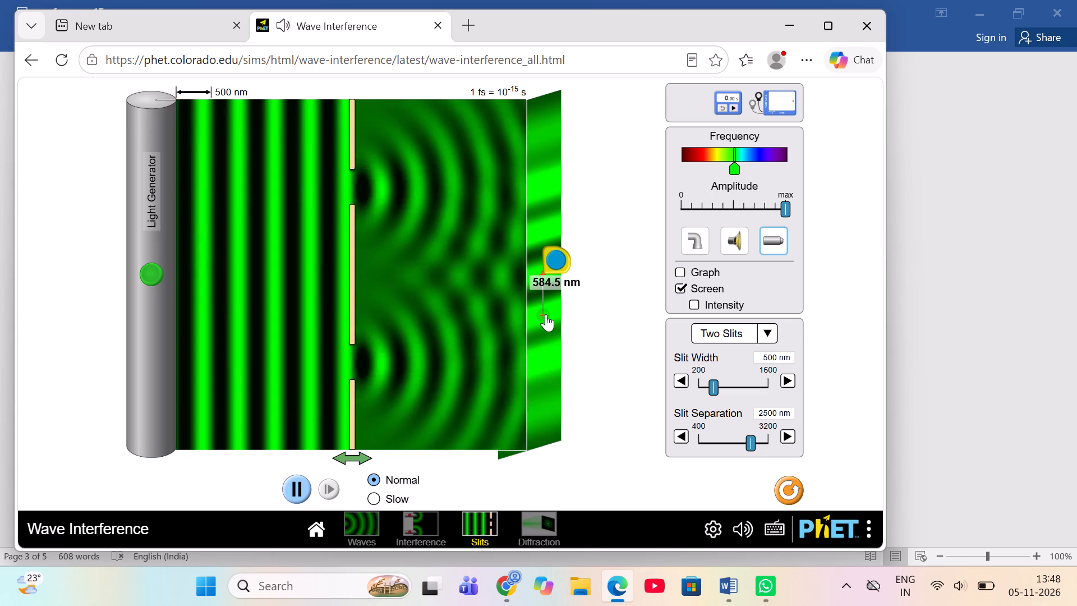
pyautogui.click(542, 315)
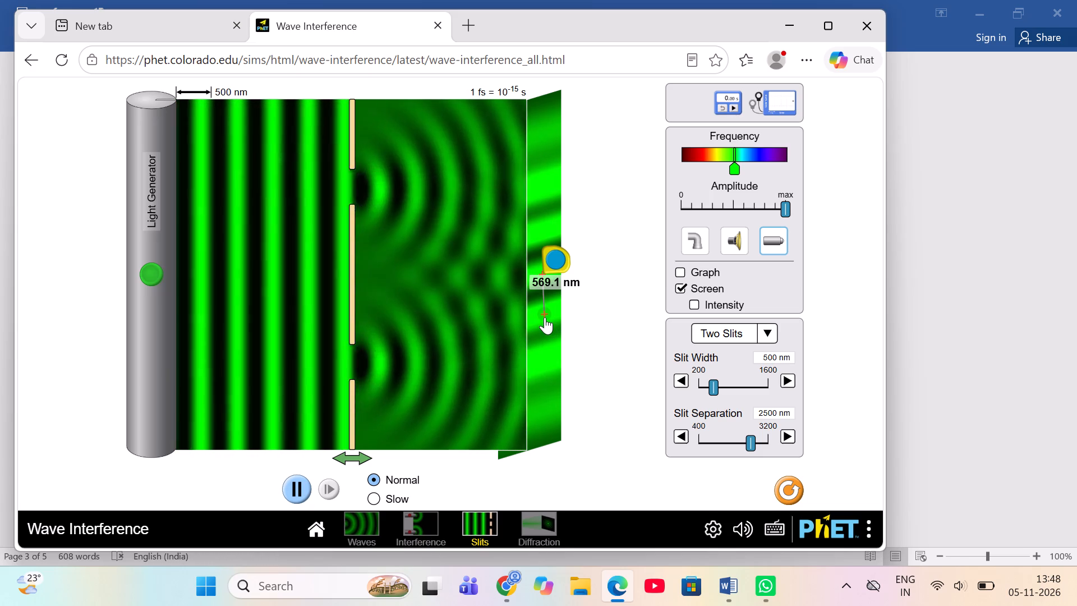
# Measure the distance from the central maximum to the second bright fringe below it.
pyautogui.moveTo(544, 315); pyautogui.dragTo(541, 360)
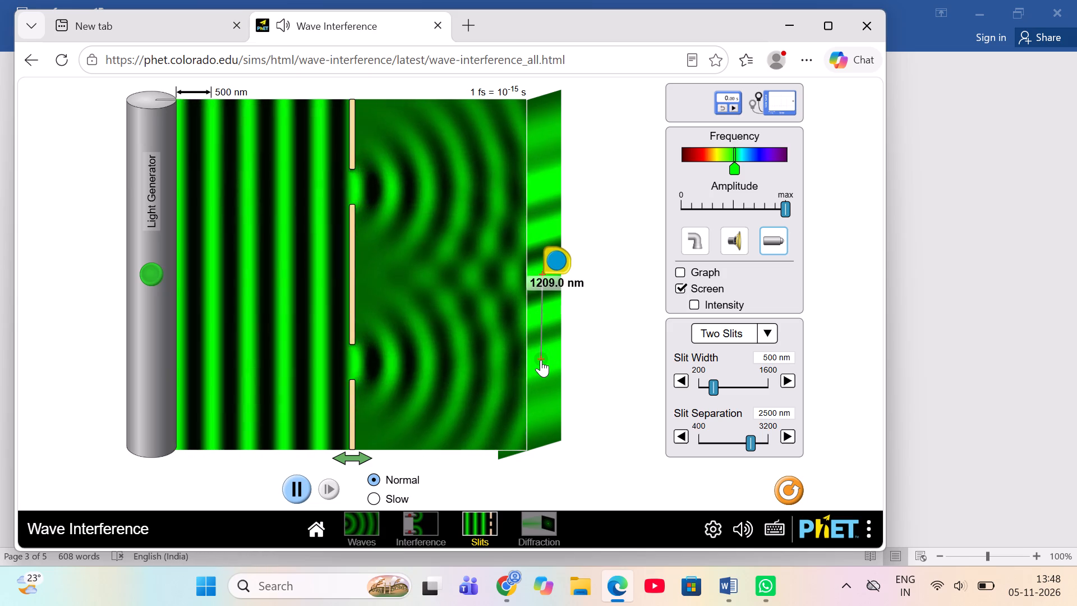
pyautogui.moveTo(541, 360); pyautogui.dragTo(544, 360)
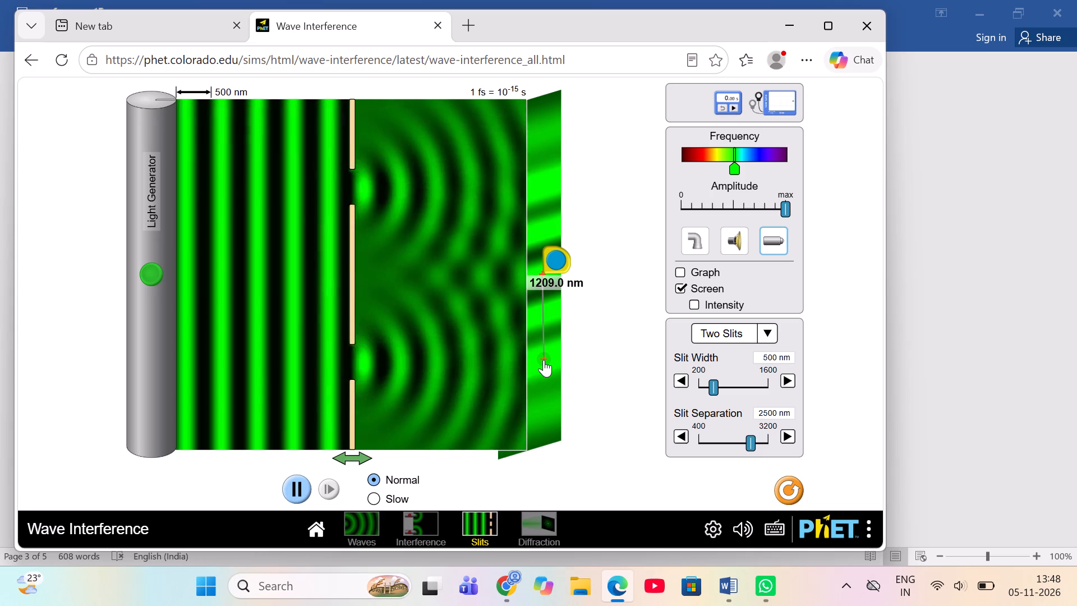
# Measure the distance from the central maximum to the third bright fringe below it.
pyautogui.moveTo(544, 360); pyautogui.dragTo(545, 417)
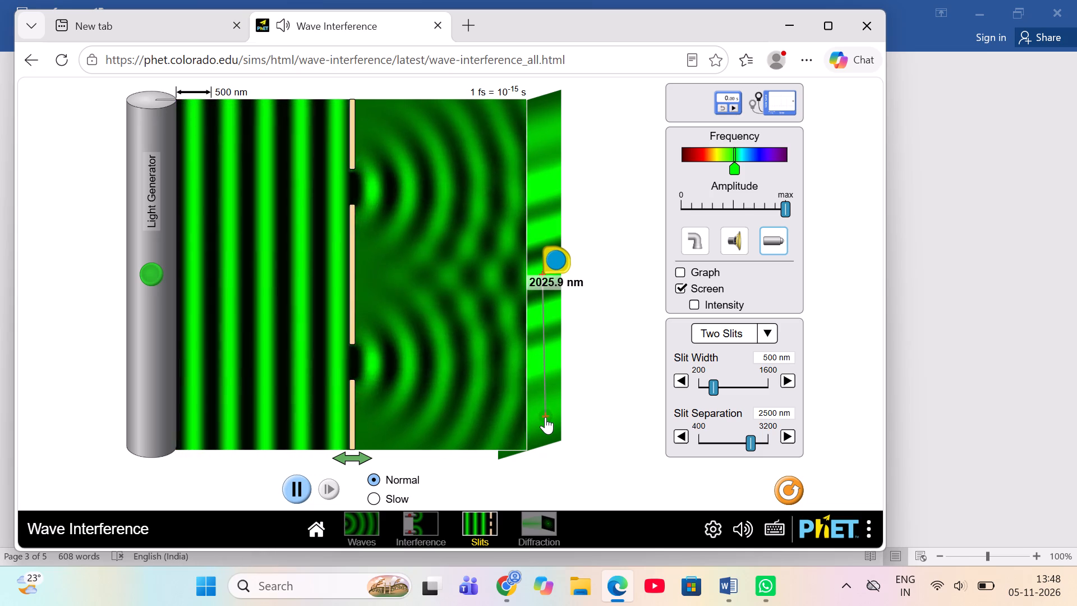
pyautogui.moveTo(545, 417); pyautogui.dragTo(544, 417)
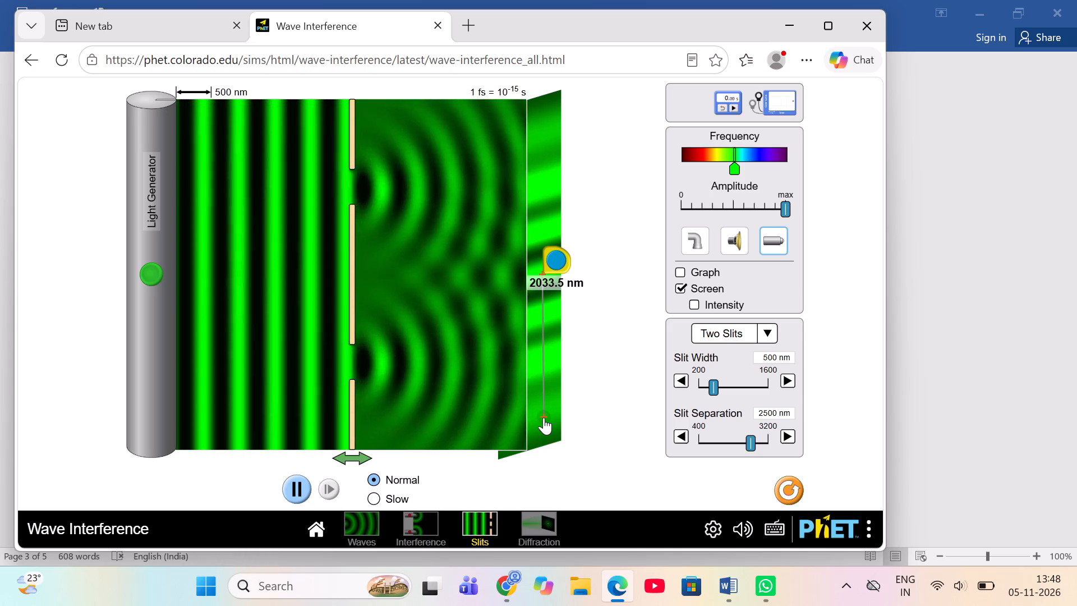
# Realign the measuring tape's base with the central maximum and measure the distance to the first bright fringe above it.
pyautogui.moveTo(551, 256); pyautogui.dragTo(503, 206)
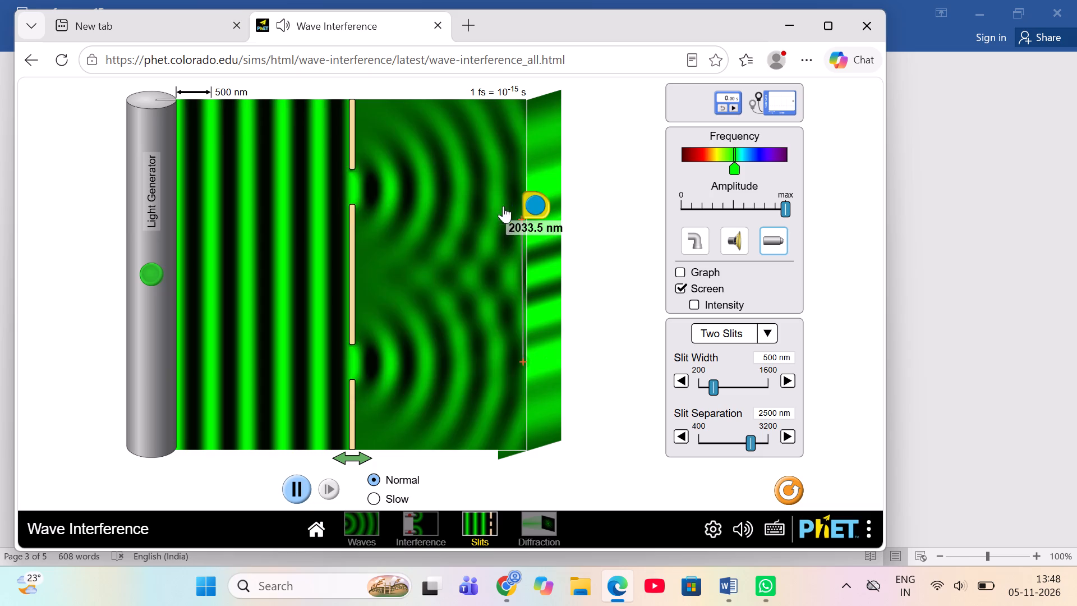
pyautogui.moveTo(503, 206); pyautogui.dragTo(607, 235)
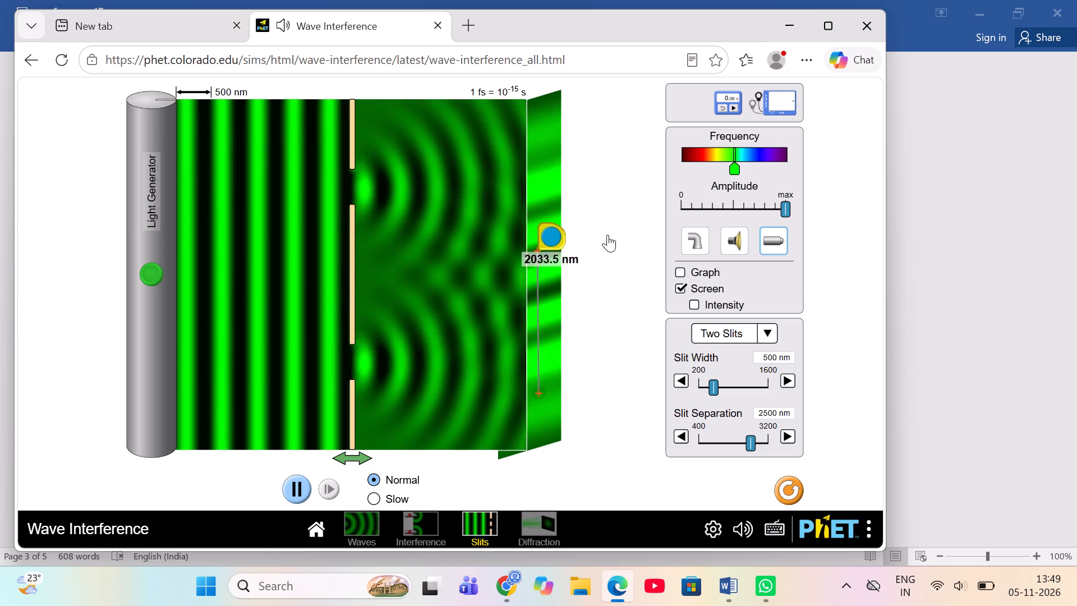
pyautogui.moveTo(607, 235); pyautogui.dragTo(533, 228)
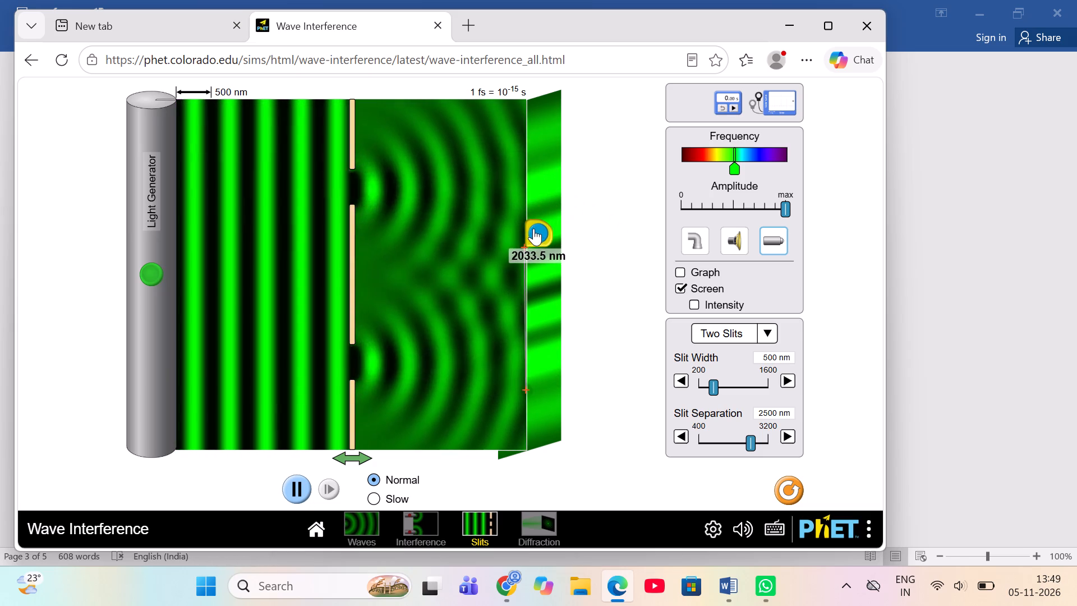
pyautogui.moveTo(533, 228); pyautogui.dragTo(541, 238)
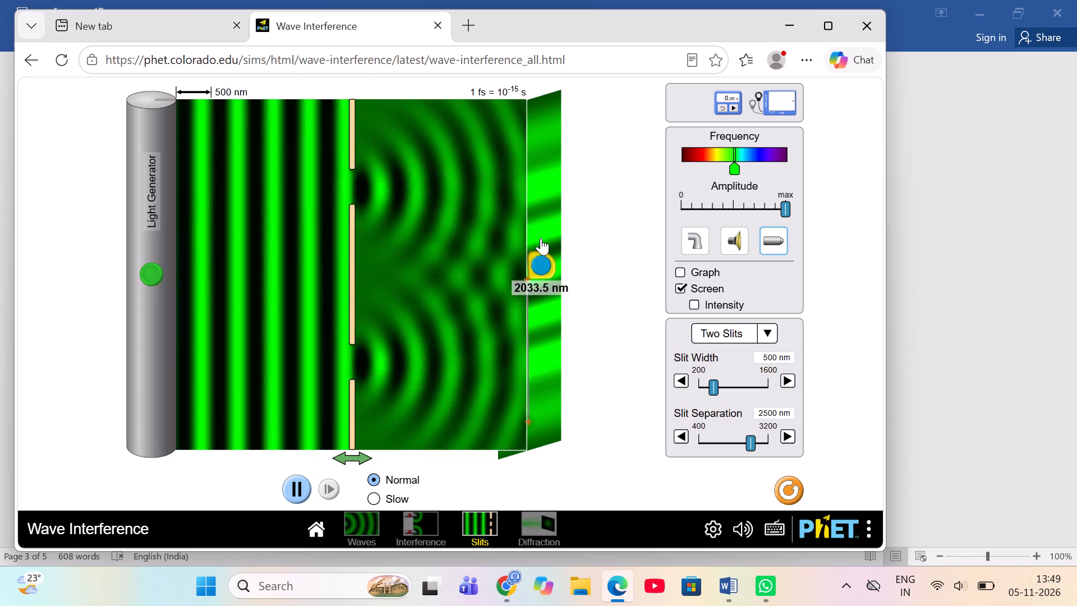
pyautogui.moveTo(541, 238); pyautogui.dragTo(537, 272)
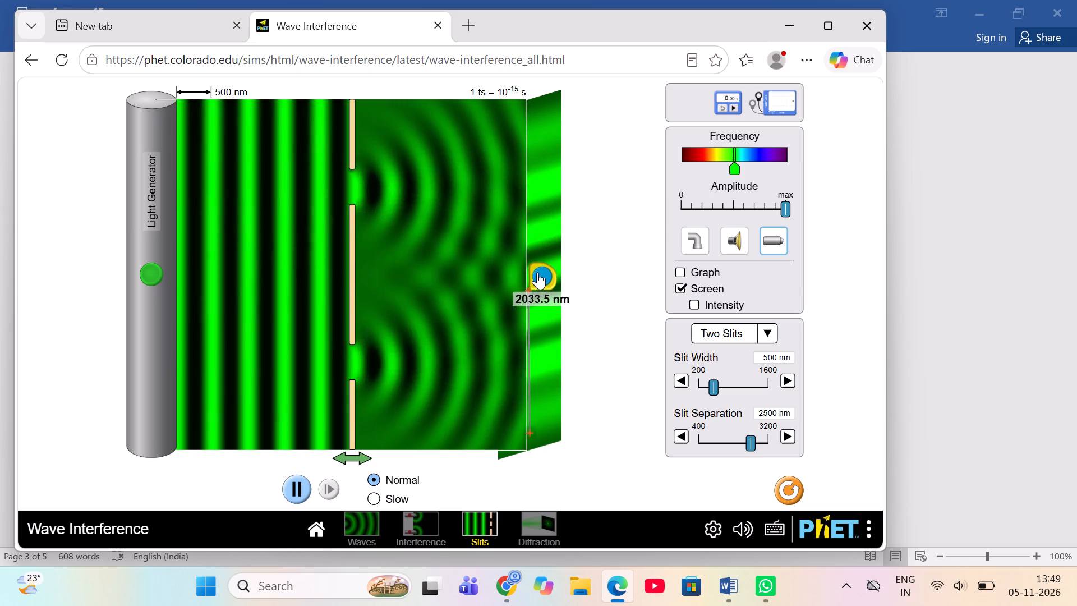
pyautogui.moveTo(537, 272); pyautogui.dragTo(555, 245)
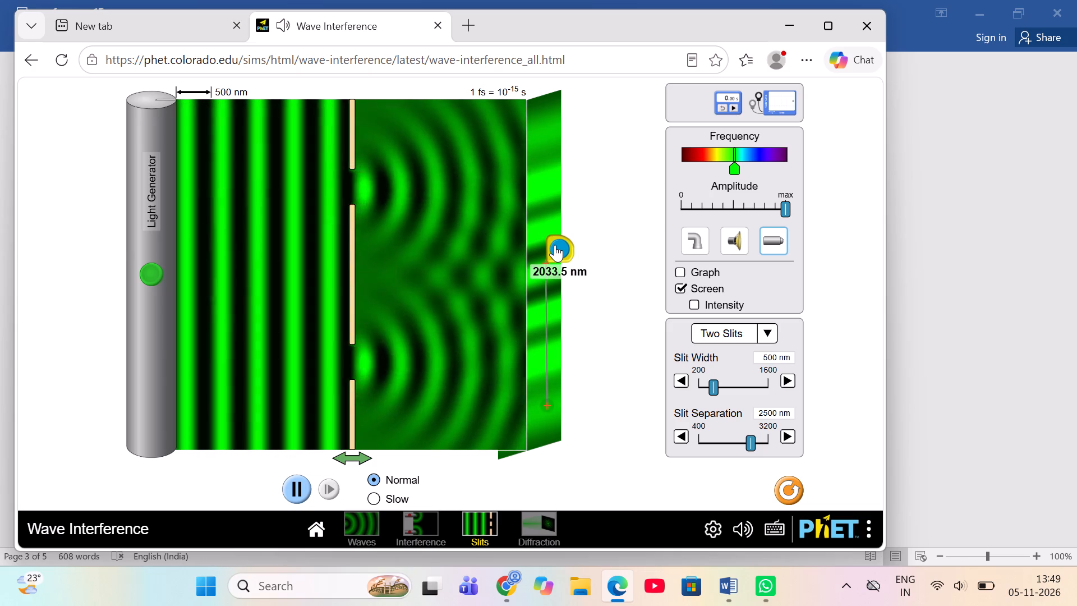
pyautogui.scroll(1, 555, 245)
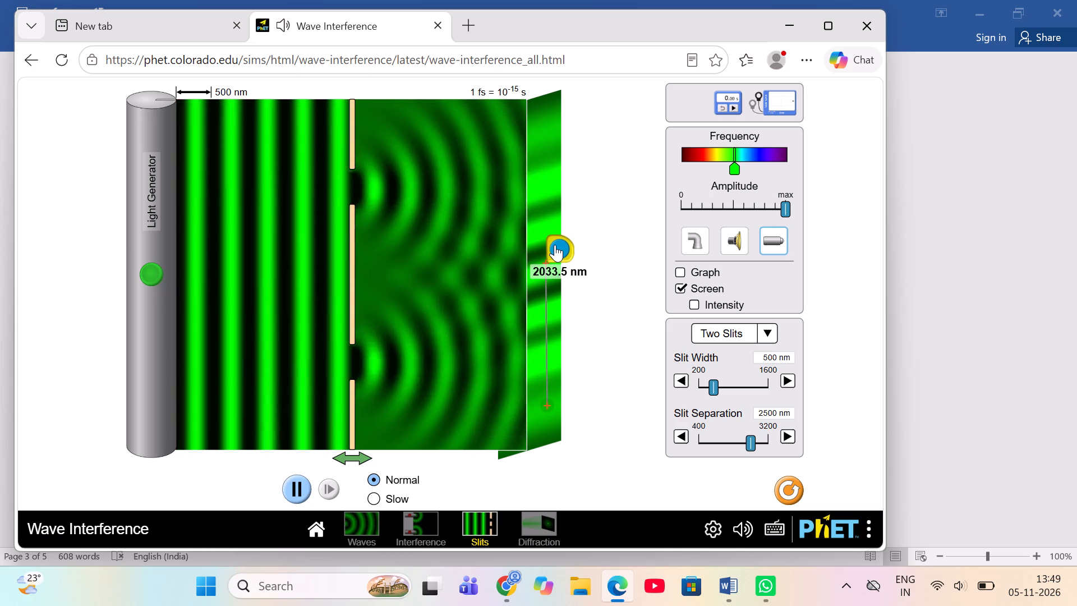
pyautogui.scroll(1, 559, 244)
pyautogui.moveTo(559, 244); pyautogui.dragTo(557, 256)
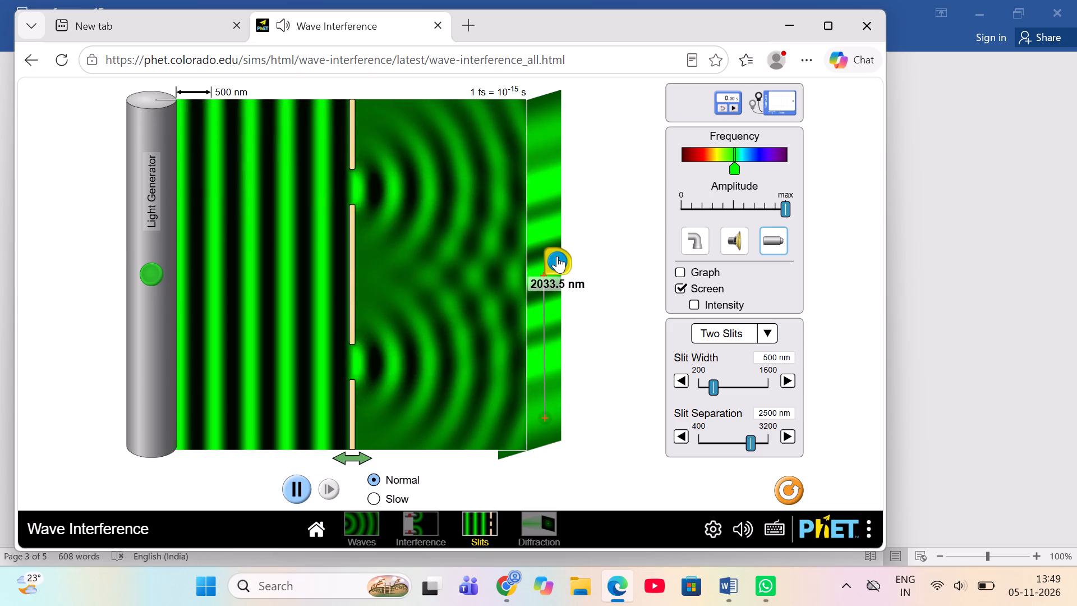
pyautogui.moveTo(557, 256); pyautogui.dragTo(557, 255)
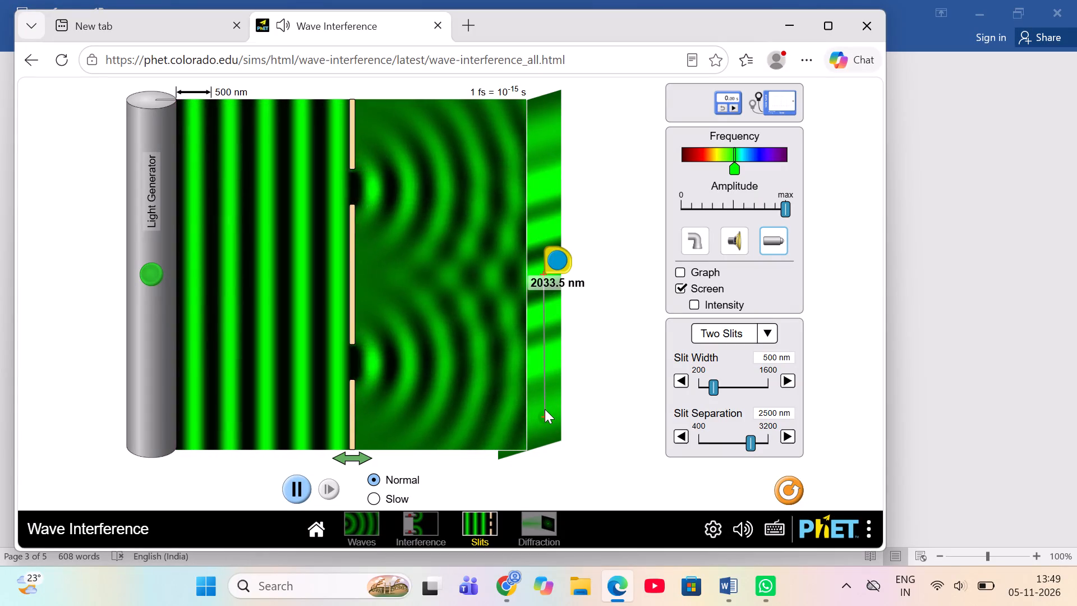
pyautogui.moveTo(545, 409); pyautogui.dragTo(545, 416)
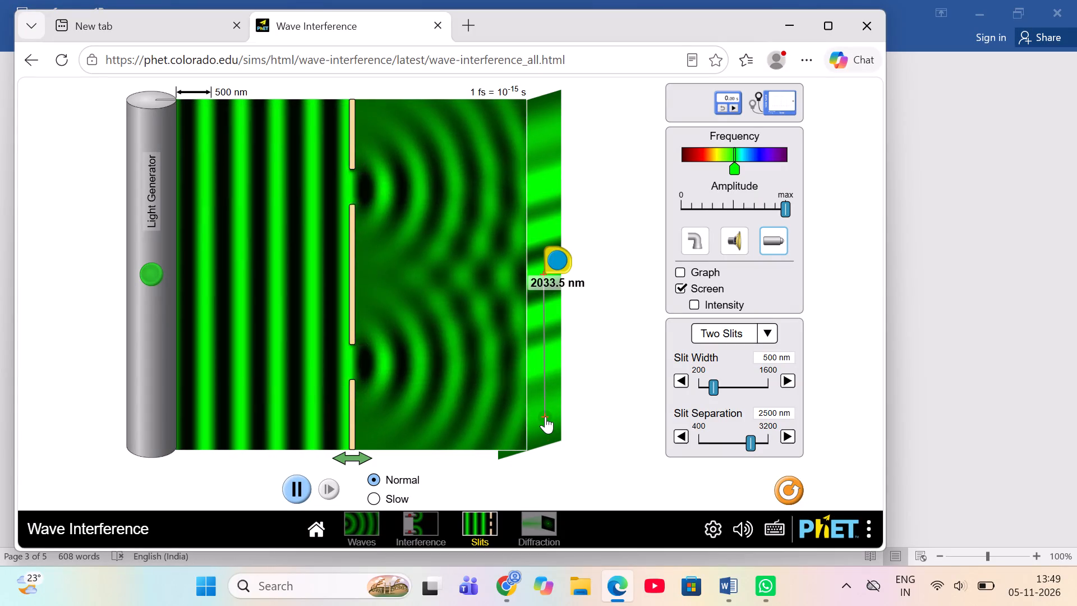
pyautogui.moveTo(545, 416); pyautogui.dragTo(545, 238)
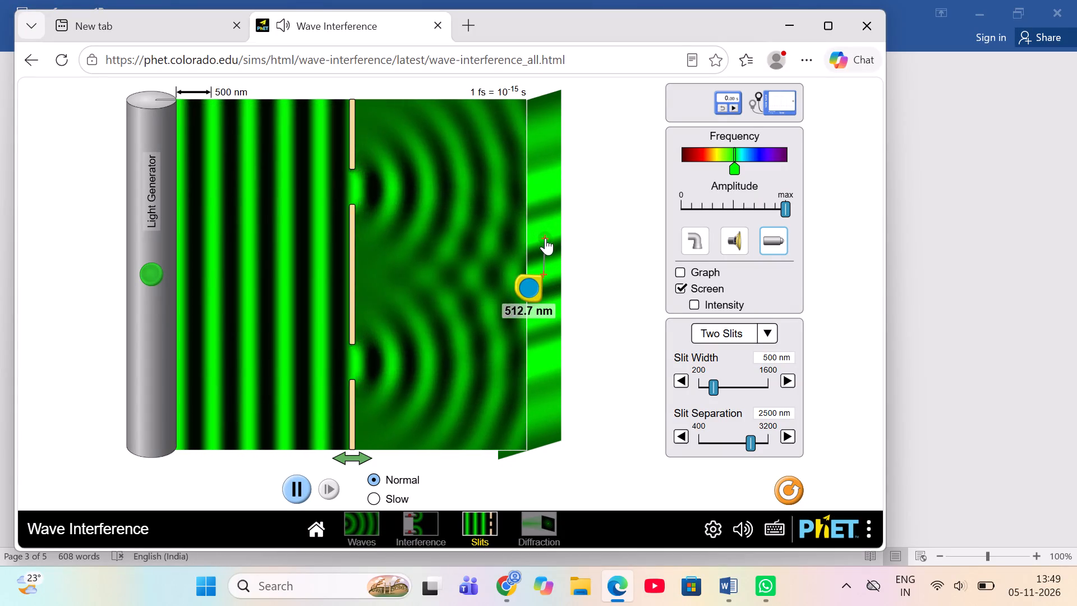
pyautogui.moveTo(545, 238); pyautogui.dragTo(544, 231)
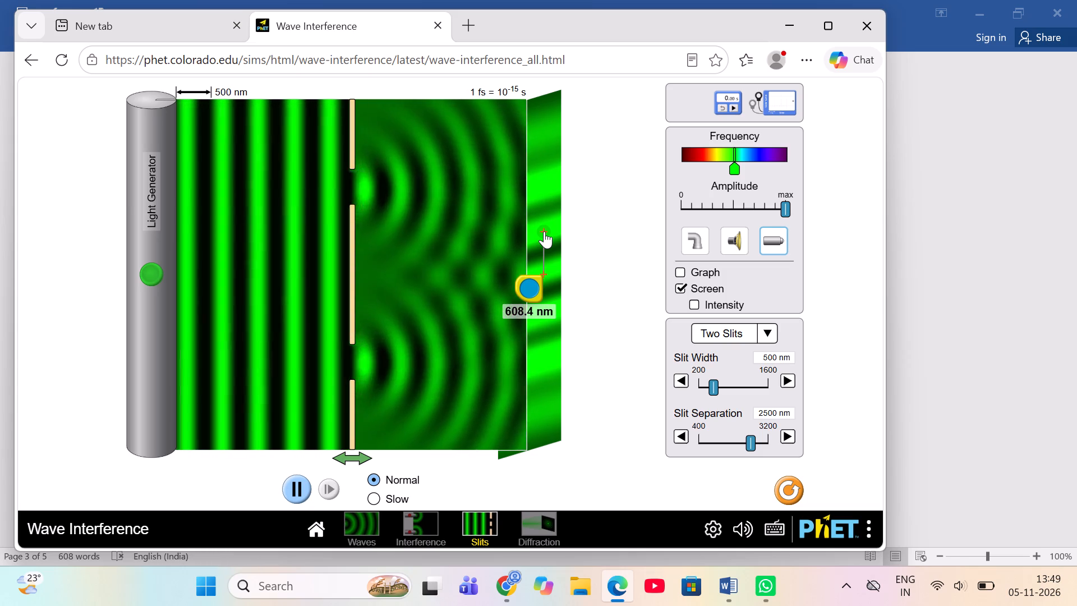
# Measure the distance from the central maximum to the second bright fringe above it.
pyautogui.moveTo(544, 231); pyautogui.dragTo(545, 176)
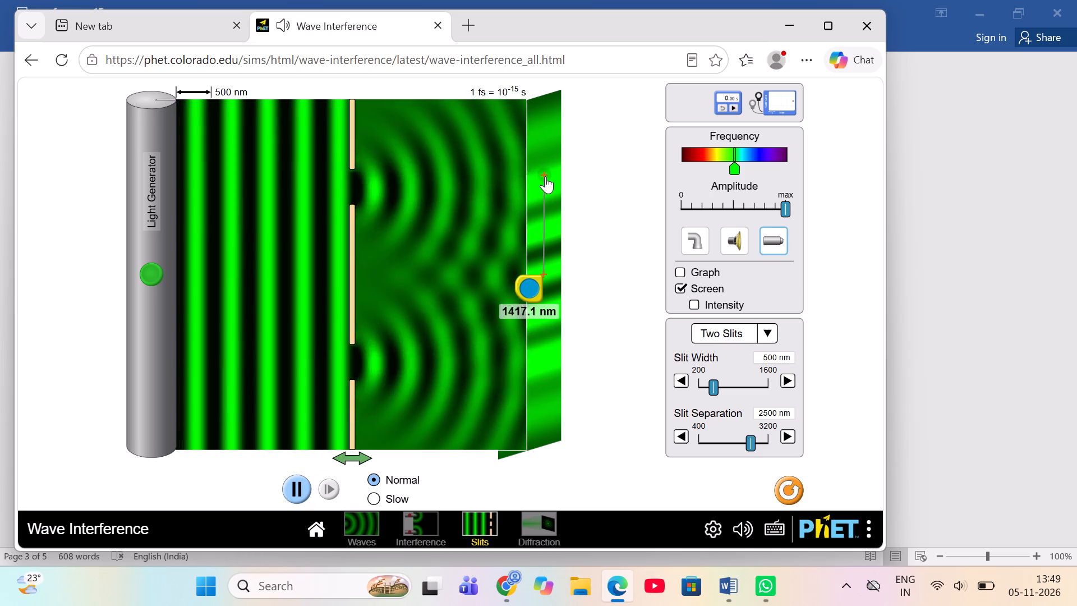
pyautogui.moveTo(545, 176); pyautogui.dragTo(544, 187)
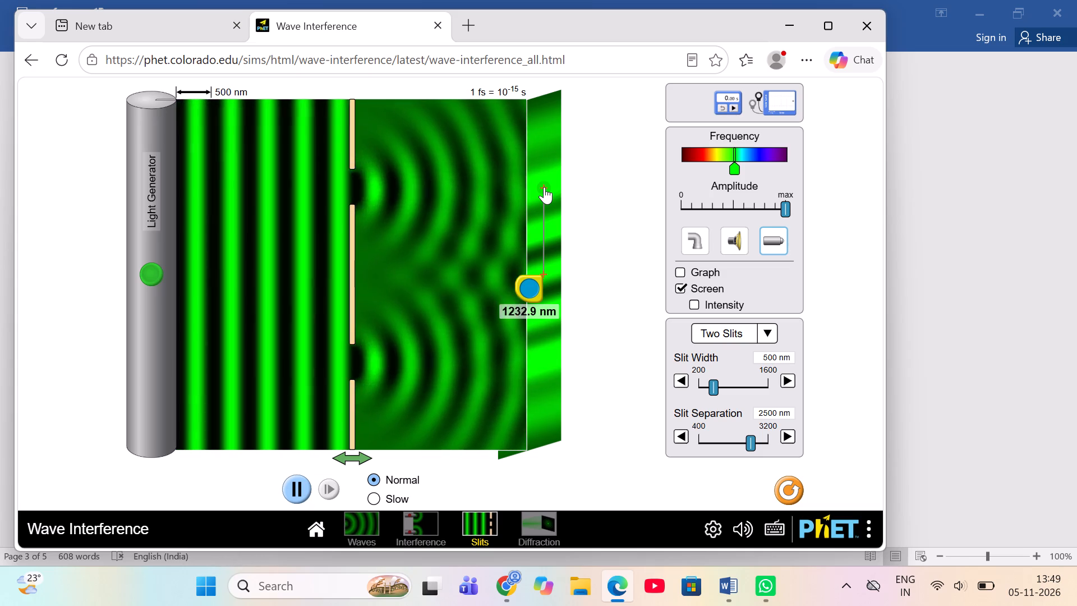
# Measure the distance from the central maximum to the third bright fringe above it.
pyautogui.moveTo(544, 187); pyautogui.dragTo(545, 128)
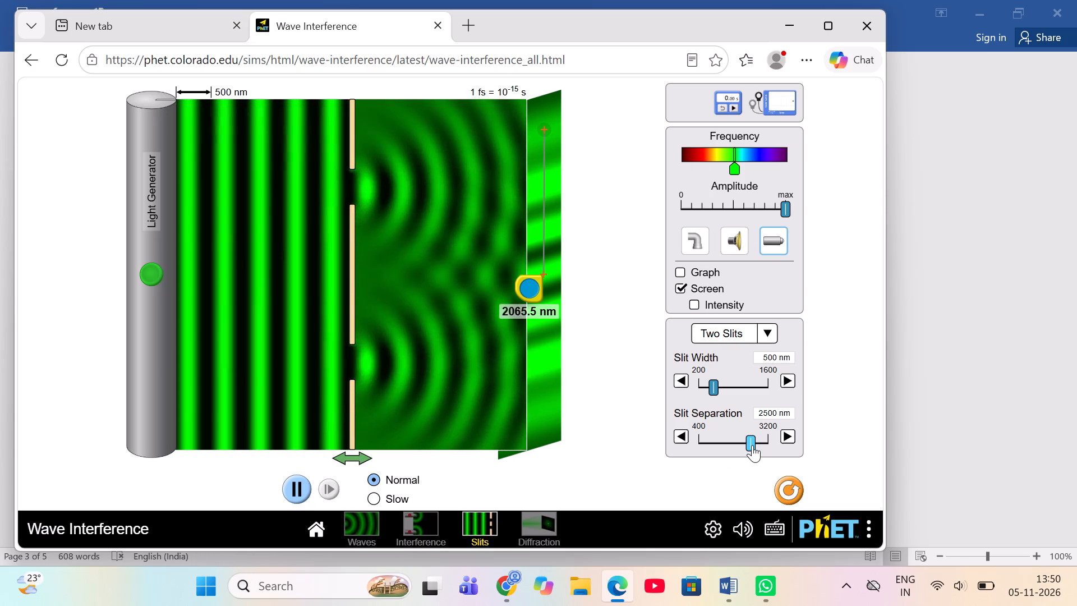
# Set the slit separation to 2650 nm.
pyautogui.click(752, 445)
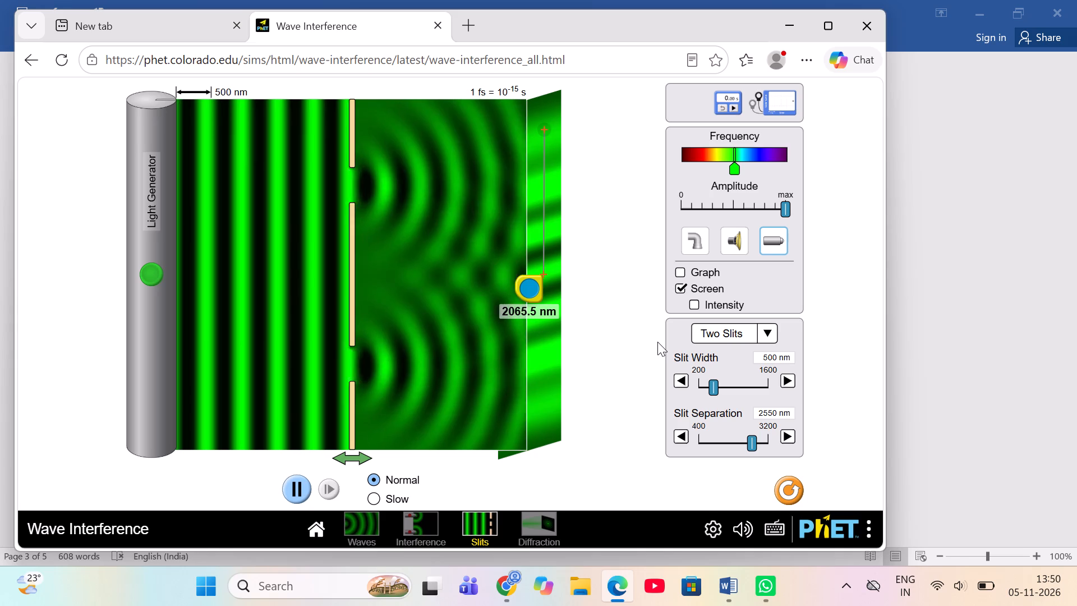
pyautogui.click(786, 434)
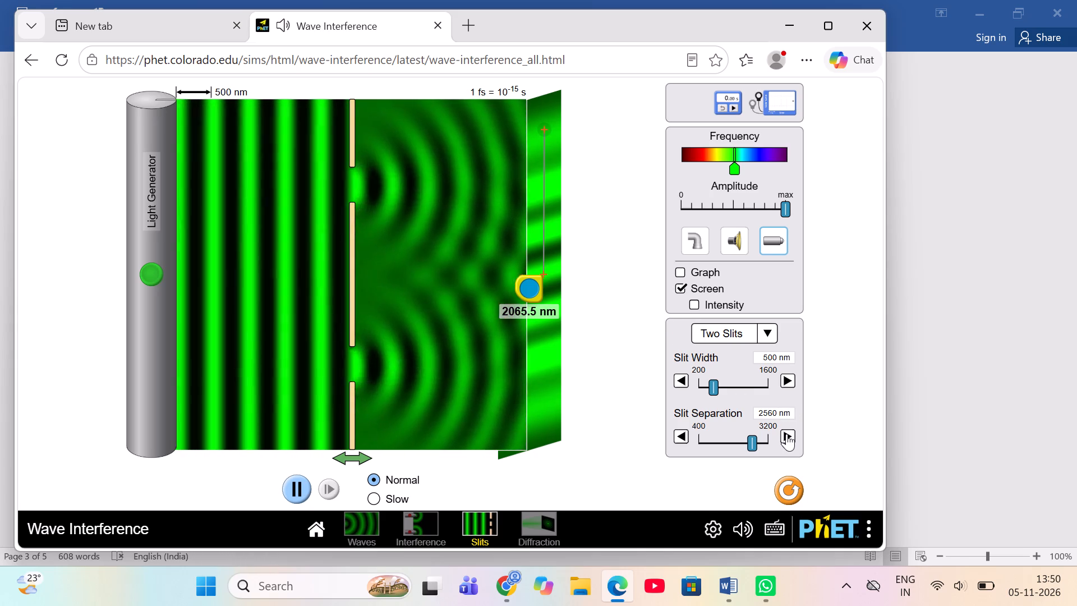
pyautogui.click(786, 434)
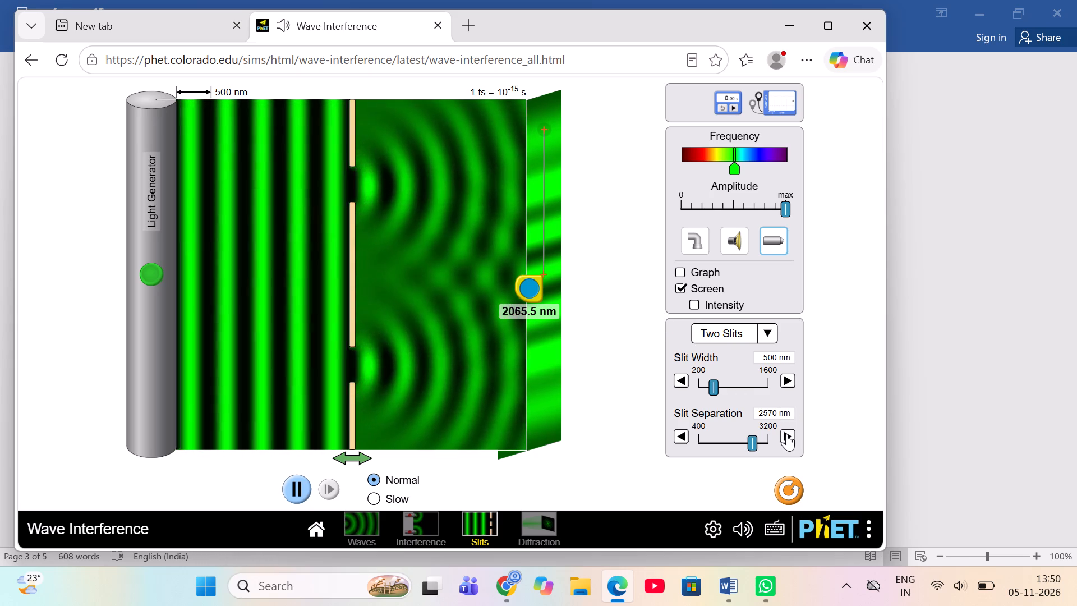
pyautogui.click(786, 434)
pyautogui.click(786, 434)
pyautogui.click(786, 434)
pyautogui.click(786, 434)
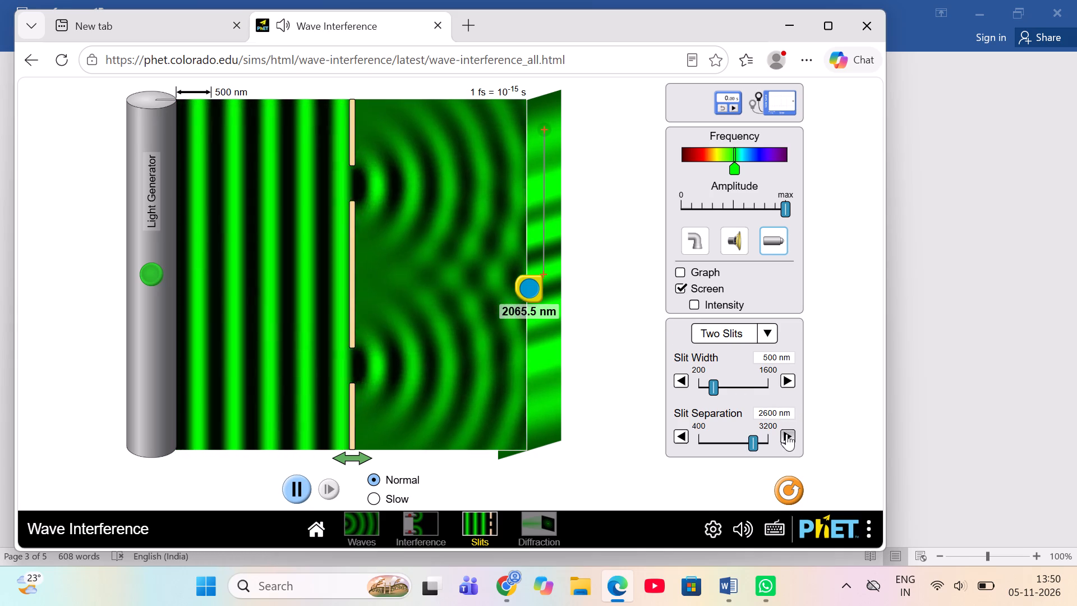
pyautogui.tripleClick(786, 434)
pyautogui.doubleClick(786, 434)
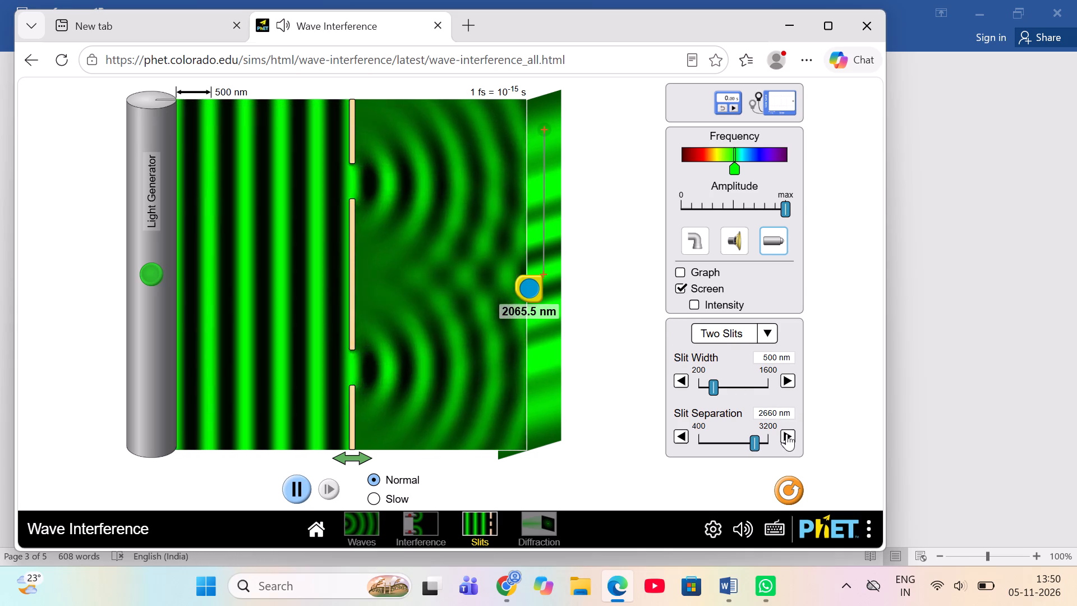
pyautogui.click(786, 434)
pyautogui.click(786, 434)
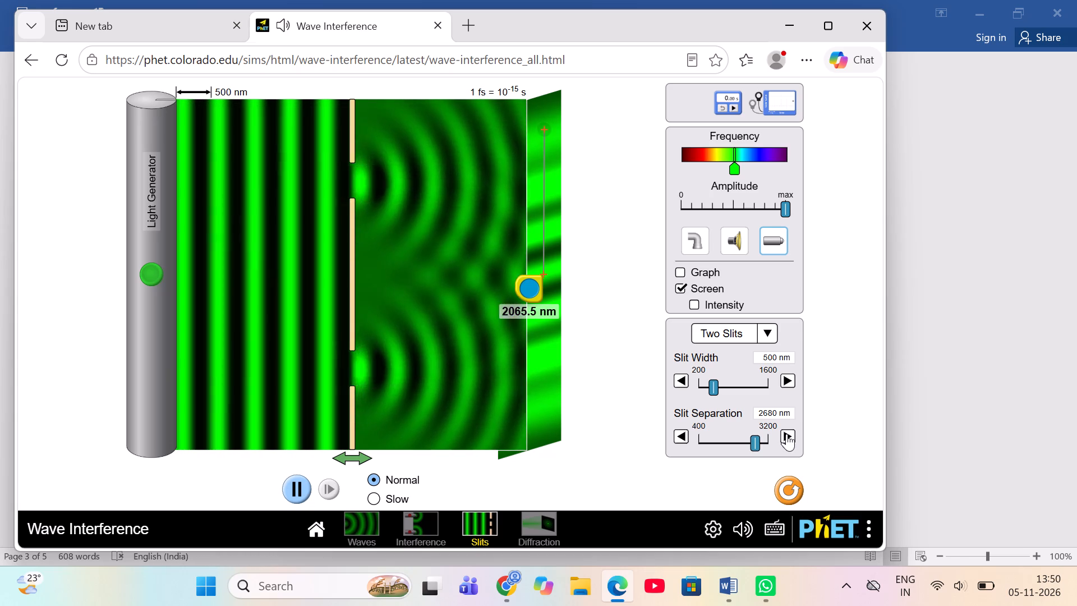
pyautogui.click(682, 433)
pyautogui.click(682, 433)
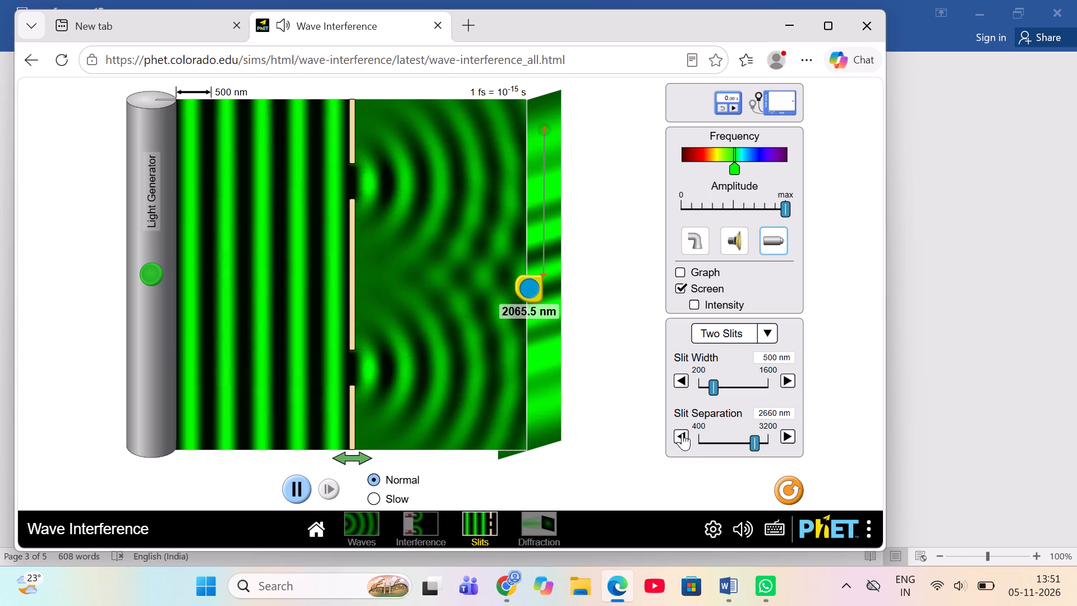
pyautogui.click(682, 433)
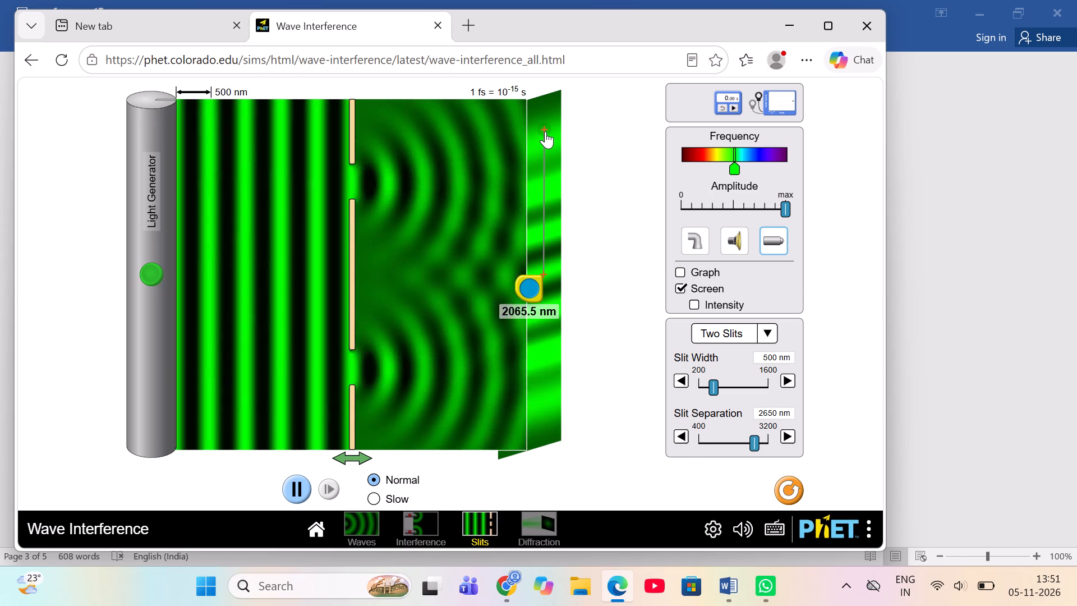
# Remeasure the distance from the central maximum to the third bright fringe above it with the adjusted slit separation.
pyautogui.moveTo(544, 126); pyautogui.dragTo(546, 134)
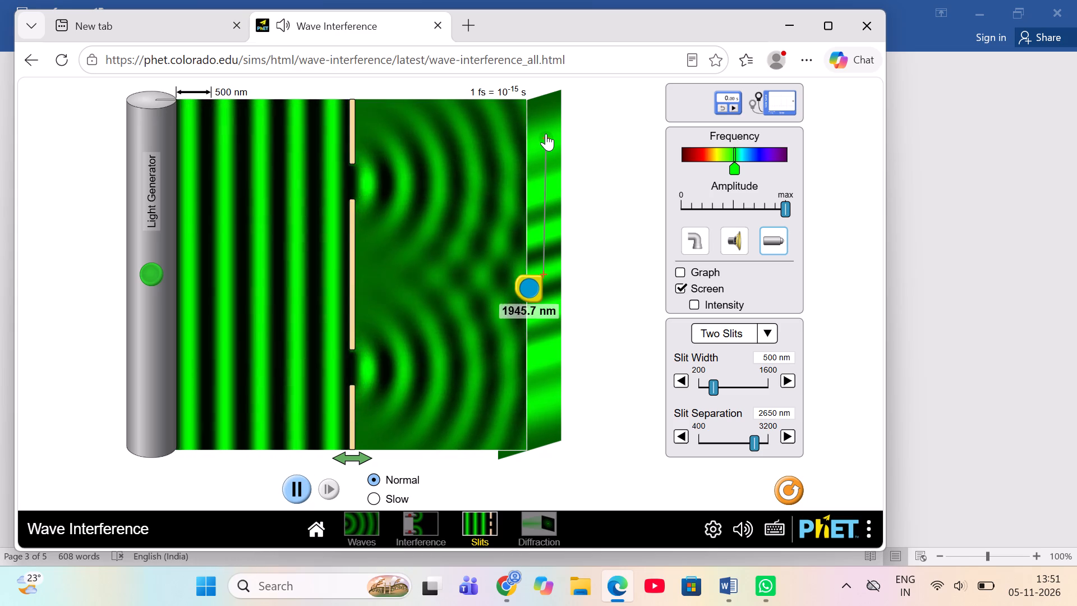
pyautogui.moveTo(546, 134); pyautogui.dragTo(545, 132)
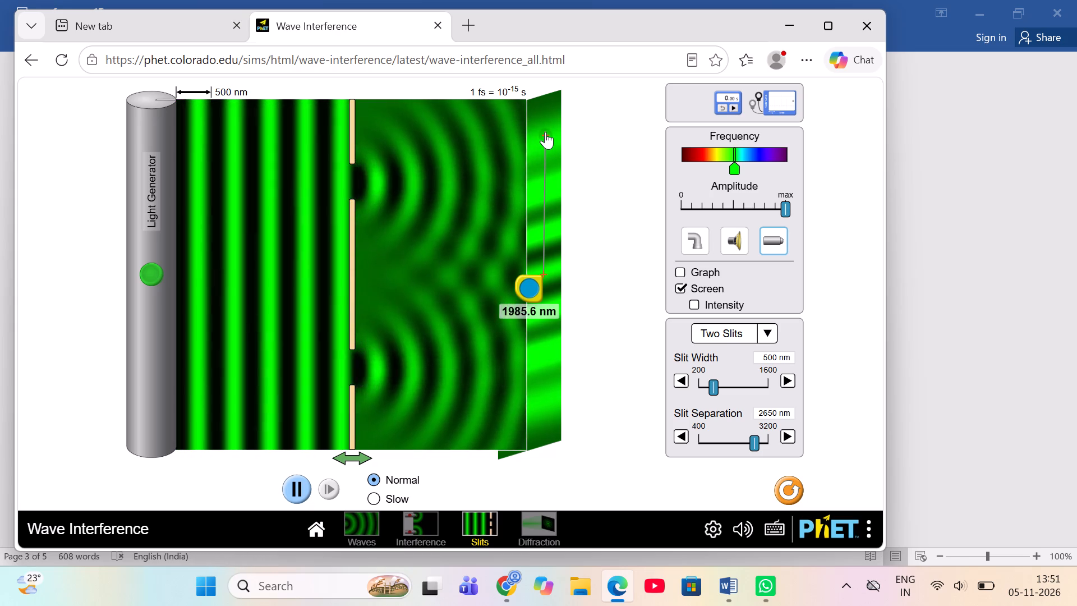
pyautogui.moveTo(545, 132); pyautogui.dragTo(542, 137)
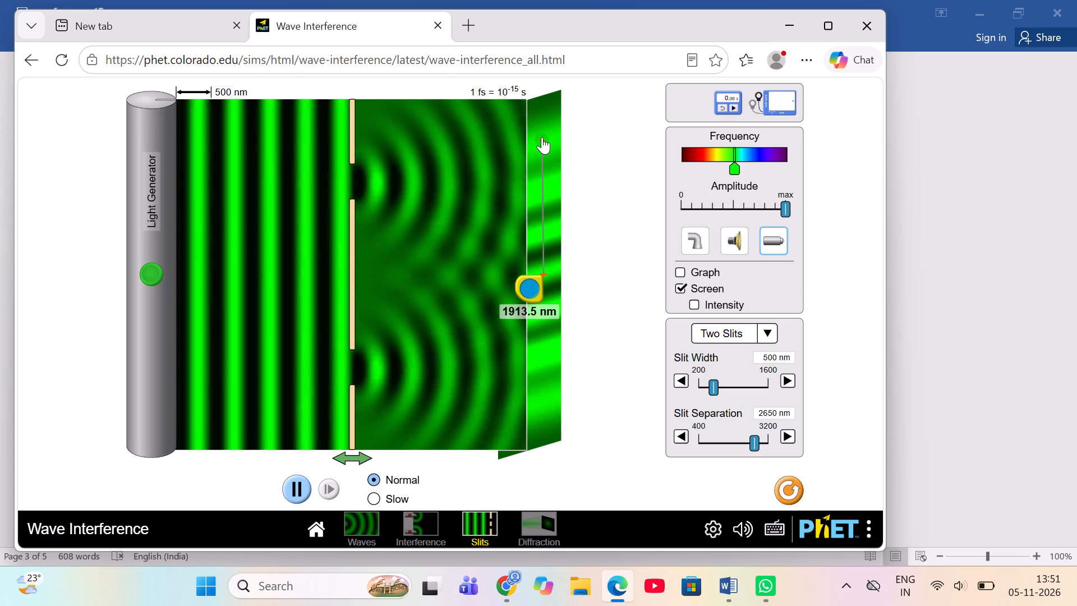
# Measure the distance from the central maximum to the first fringe below it.
pyautogui.moveTo(542, 137); pyautogui.dragTo(554, 329)
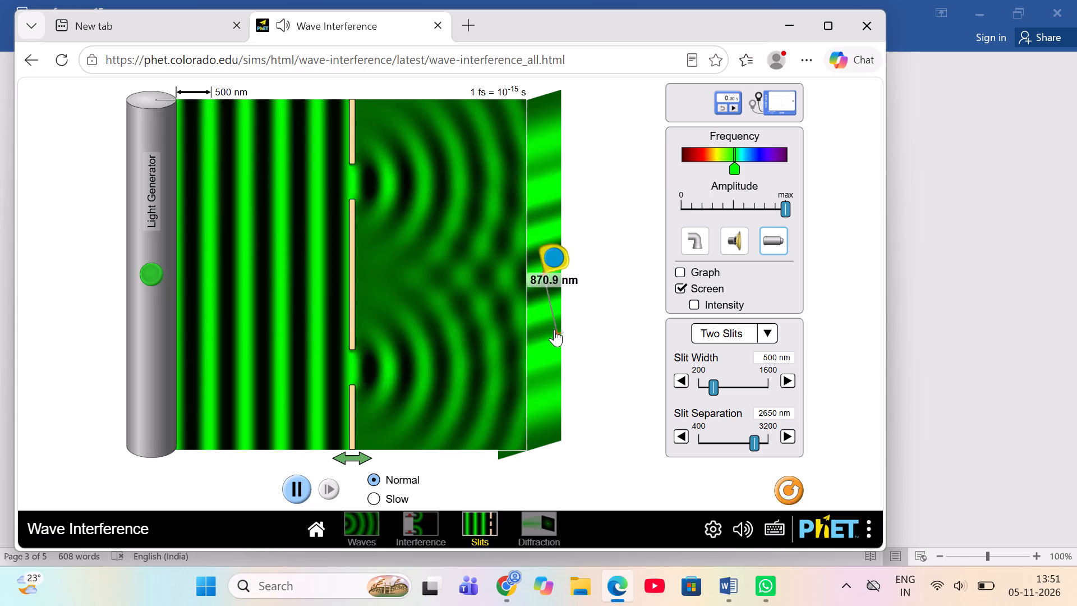
pyautogui.moveTo(554, 329); pyautogui.dragTo(545, 310)
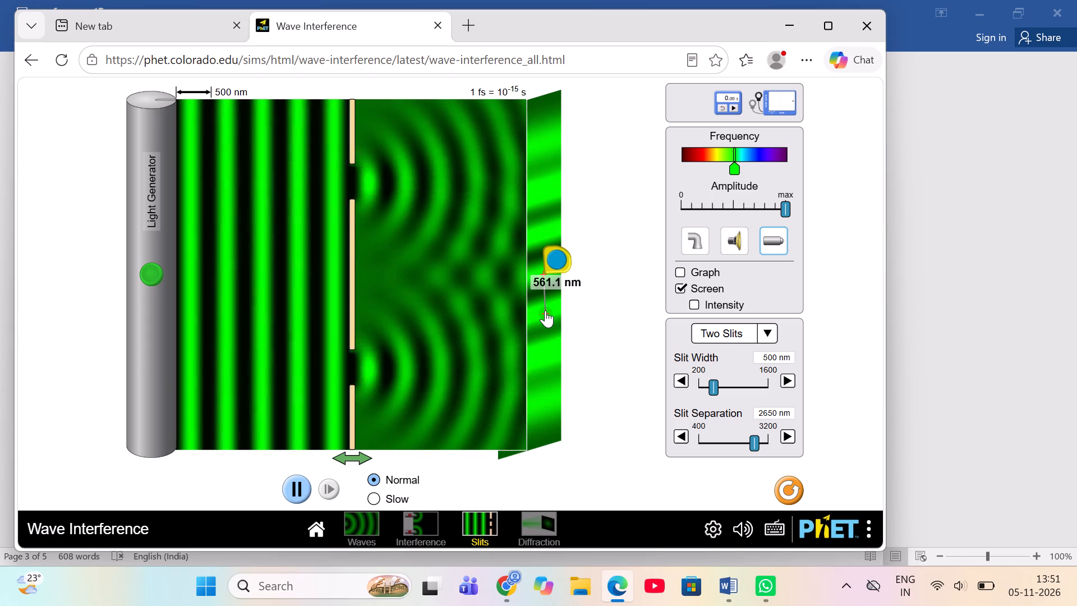
pyautogui.moveTo(545, 310); pyautogui.dragTo(544, 306)
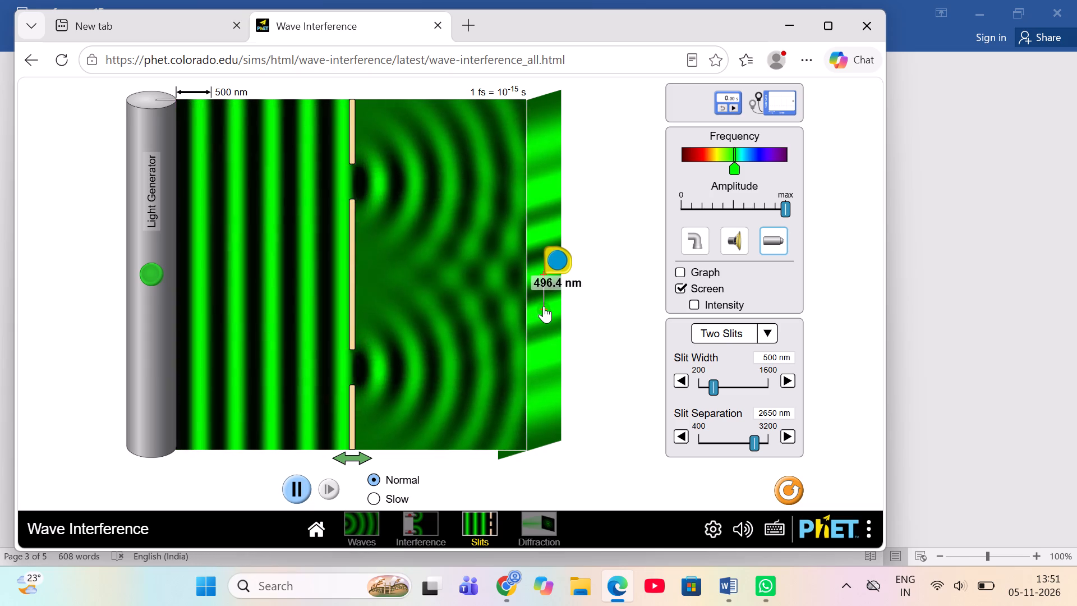
pyautogui.moveTo(544, 306); pyautogui.dragTo(542, 305)
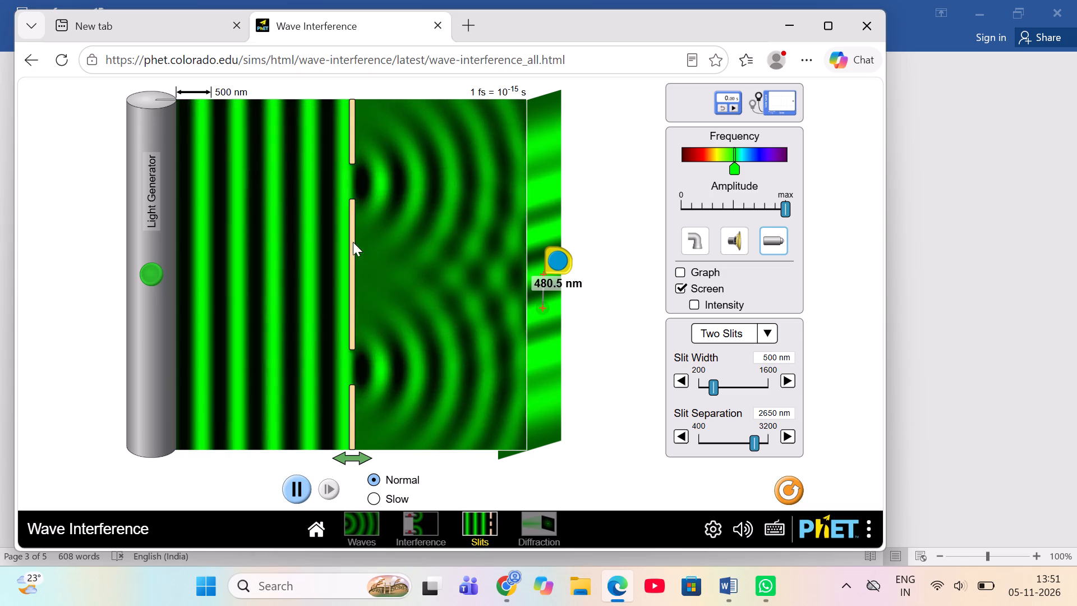
# Measure the horizontal distance from the slit barrier to the screen with the measuring tape.
pyautogui.moveTo(563, 257); pyautogui.dragTo(379, 256)
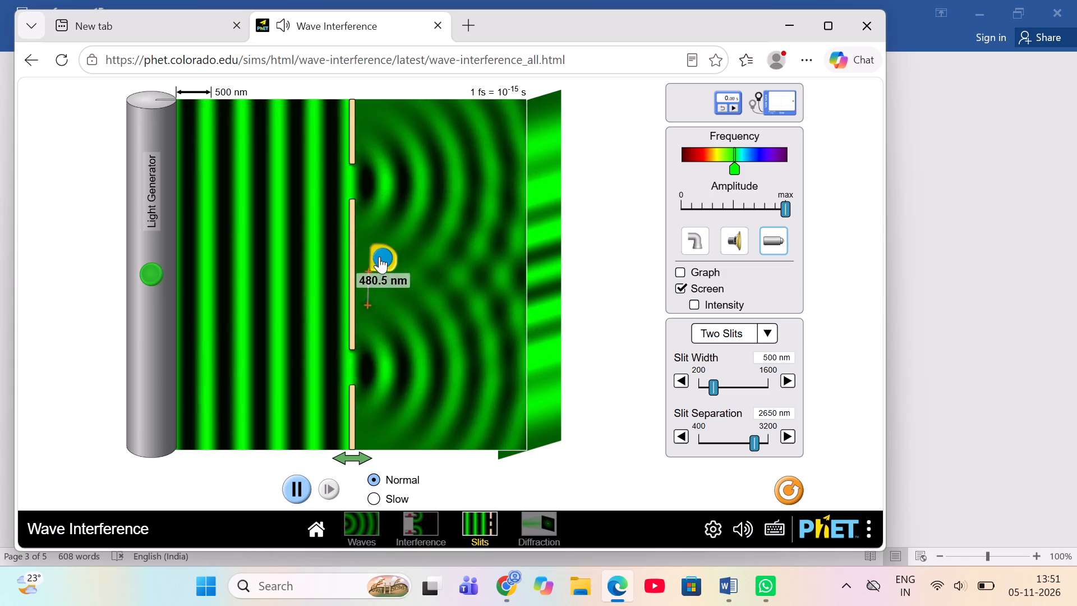
pyautogui.moveTo(379, 256); pyautogui.dragTo(374, 249)
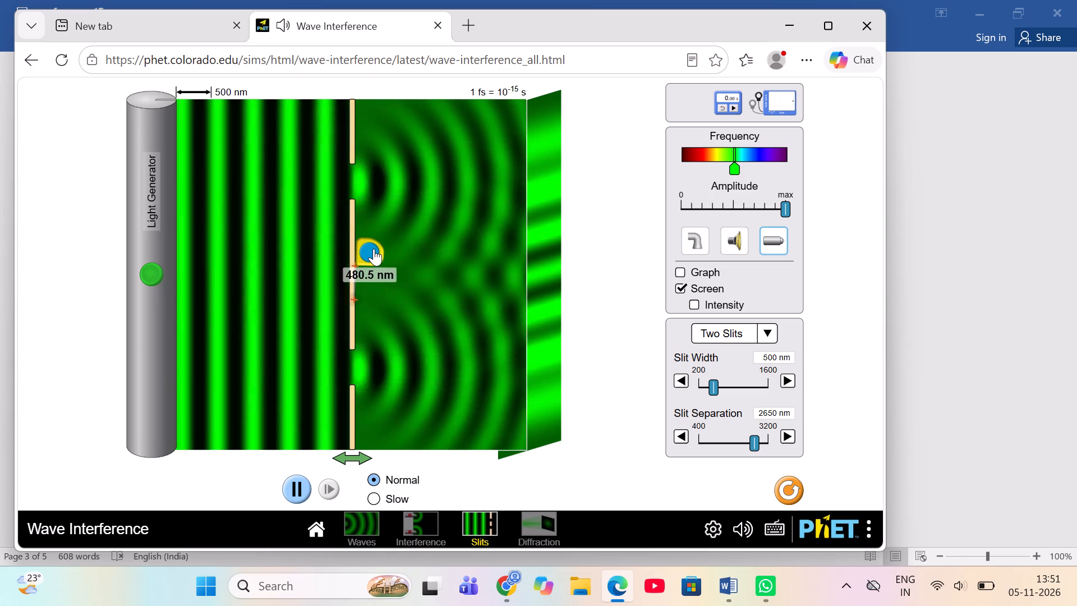
pyautogui.moveTo(374, 249); pyautogui.dragTo(374, 247)
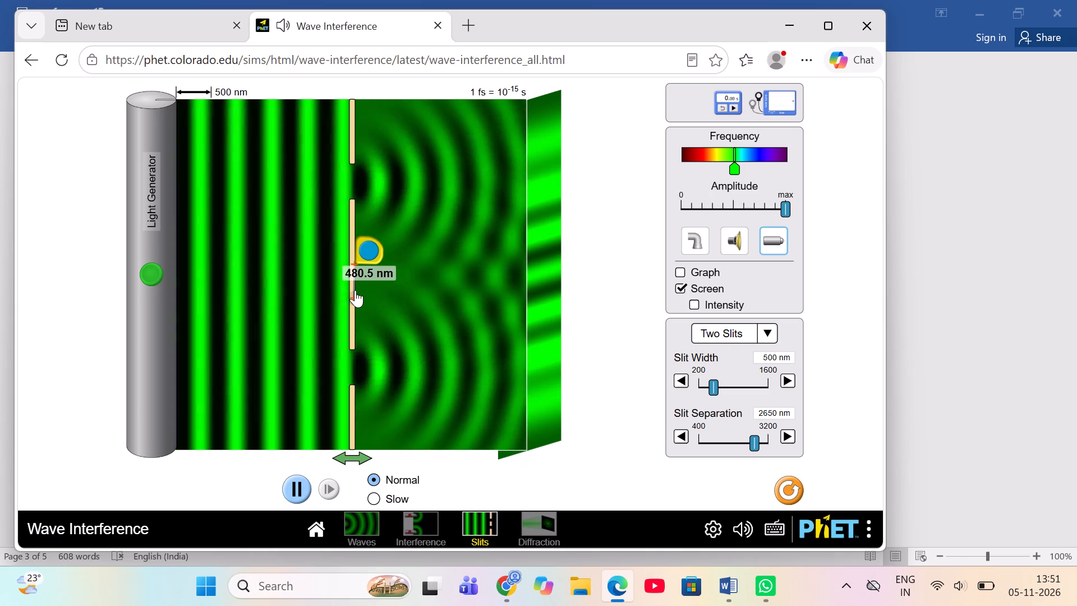
pyautogui.moveTo(355, 295); pyautogui.dragTo(536, 251)
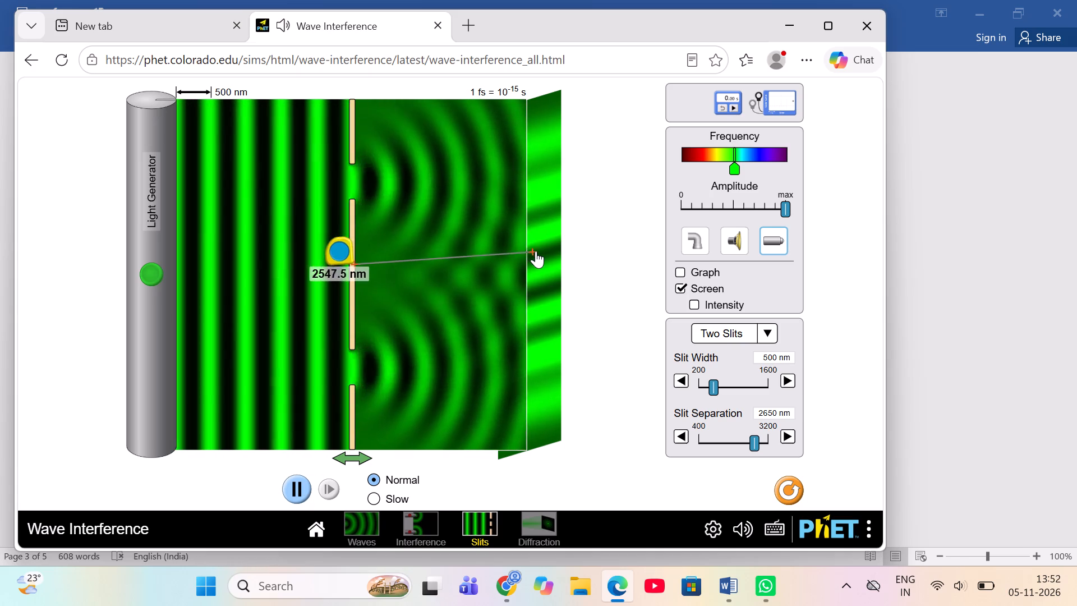
pyautogui.moveTo(536, 251); pyautogui.dragTo(530, 257)
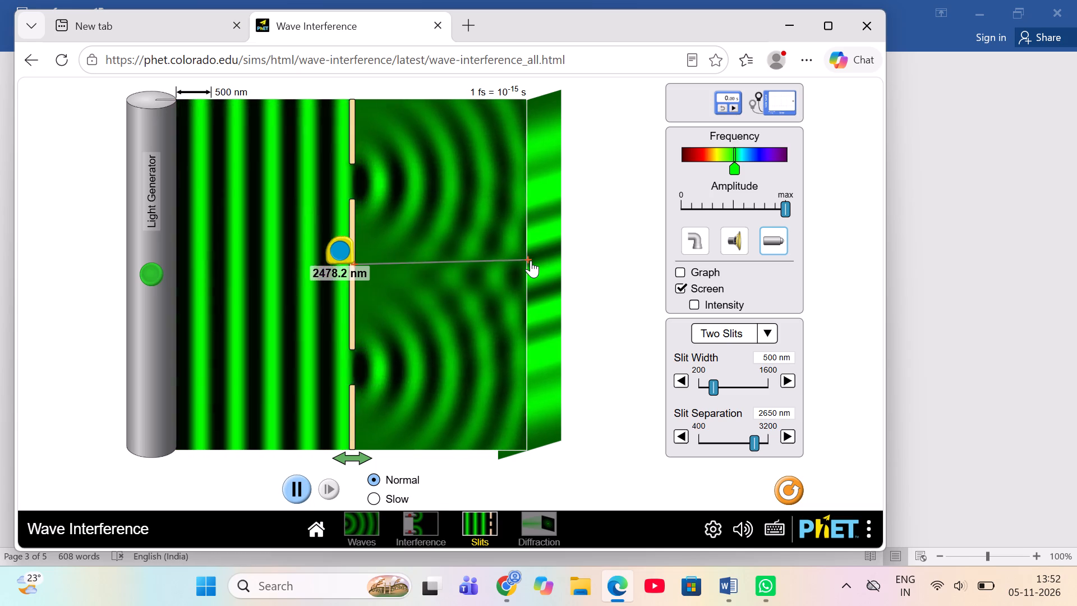
pyautogui.moveTo(528, 260); pyautogui.dragTo(527, 265)
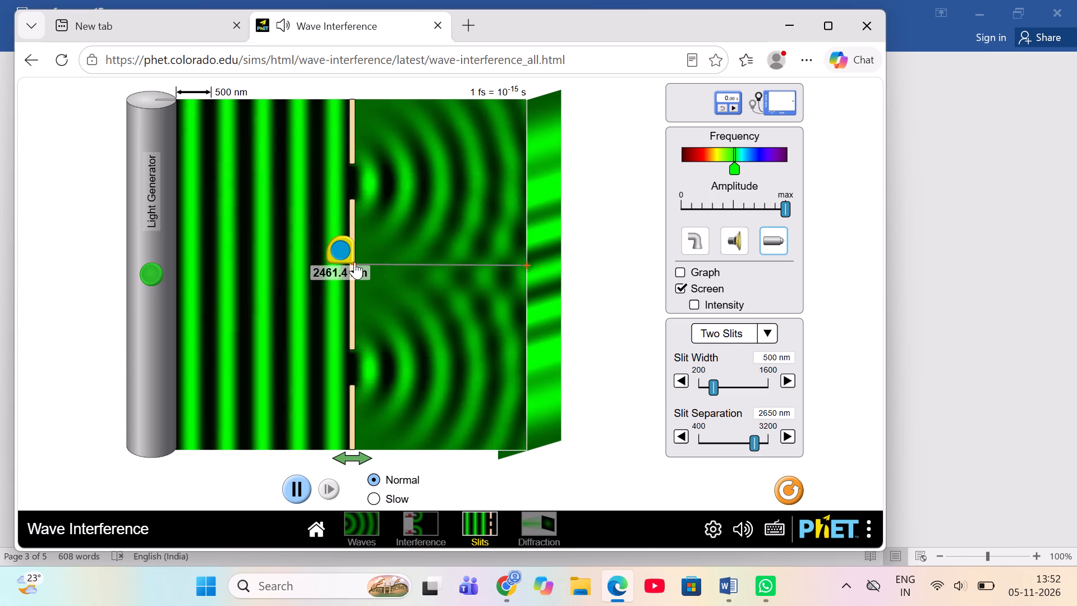
pyautogui.click(355, 262)
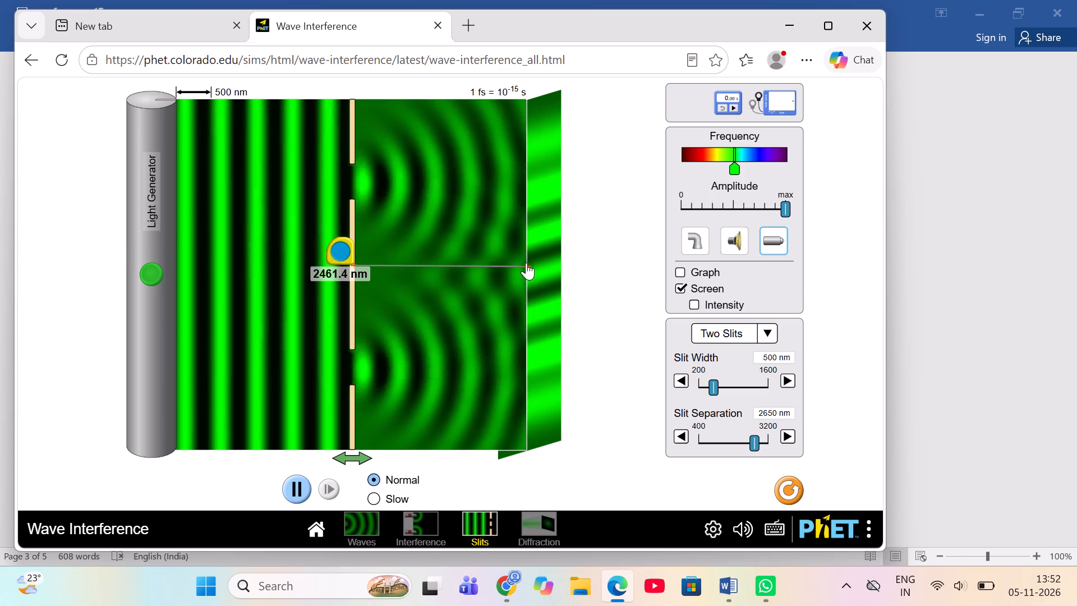
pyautogui.click(526, 263)
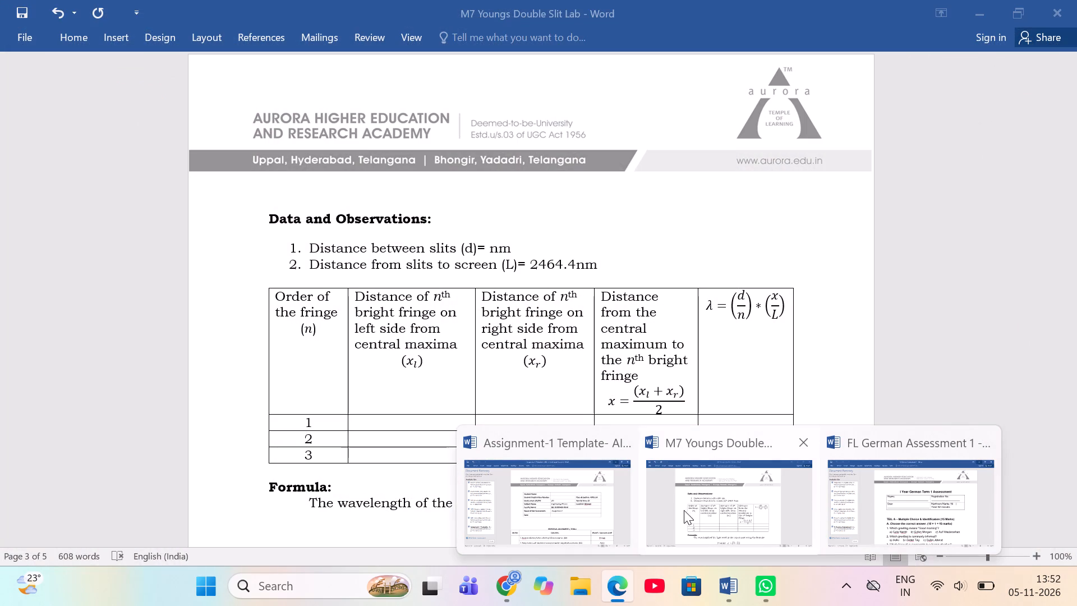
# Switch to the M7 Youngs Double Slit Lab document in Word and enter 2650 as the distance between slits (d).
pyautogui.click(690, 509)
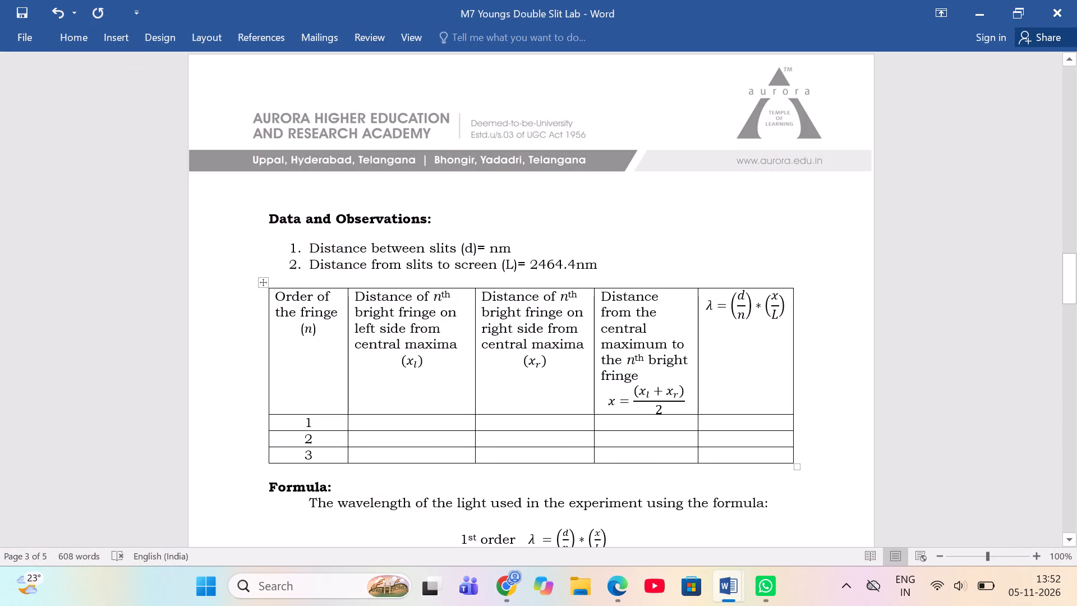
pyautogui.scroll(1, 628, 306)
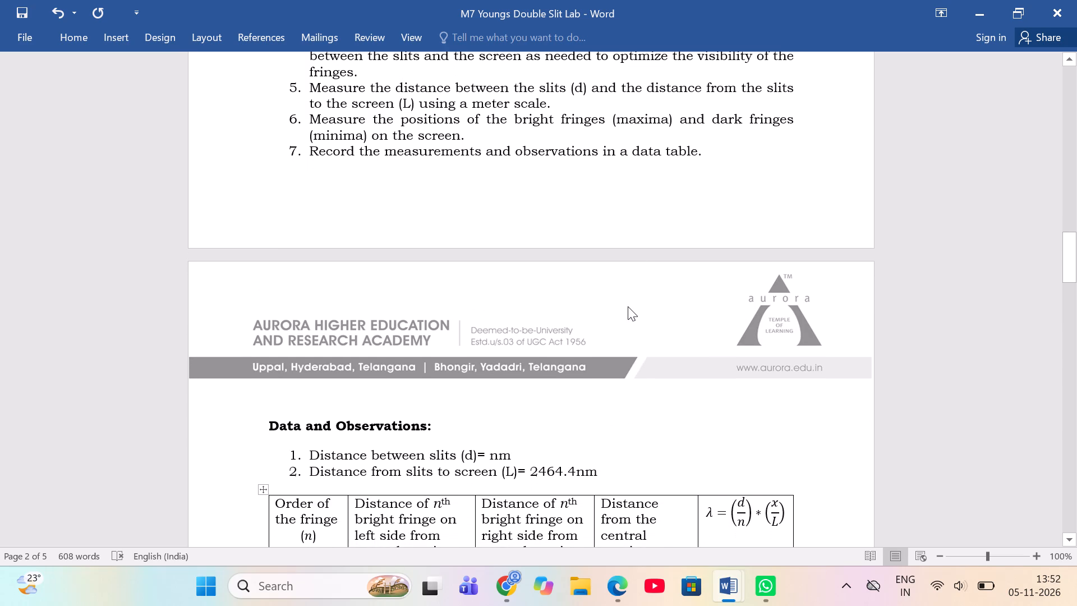
pyautogui.scroll(1, 628, 306)
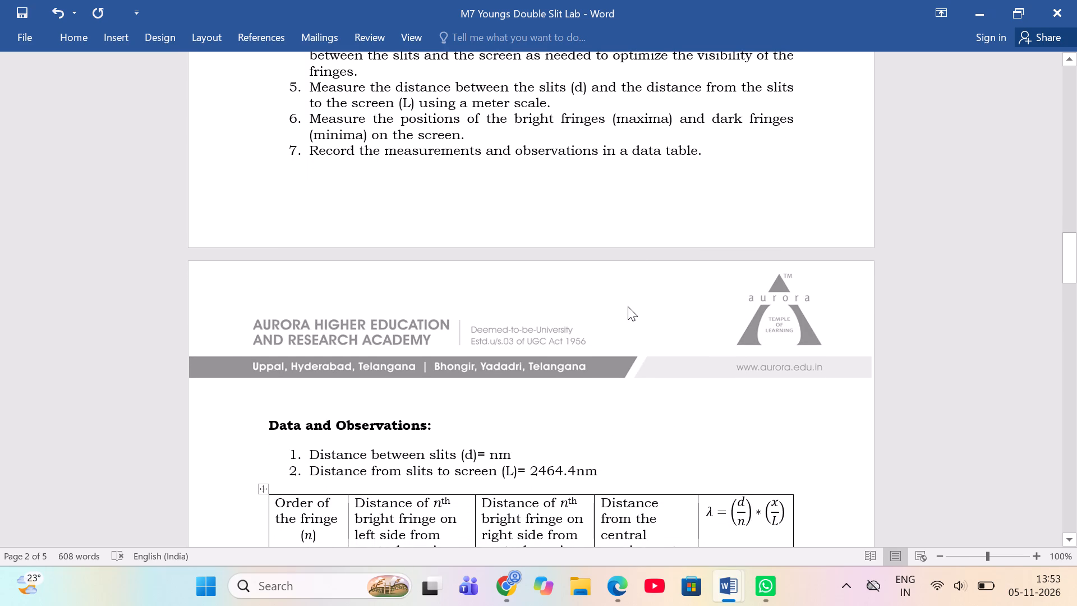
pyautogui.scroll(2, 628, 306)
pyautogui.click(486, 447)
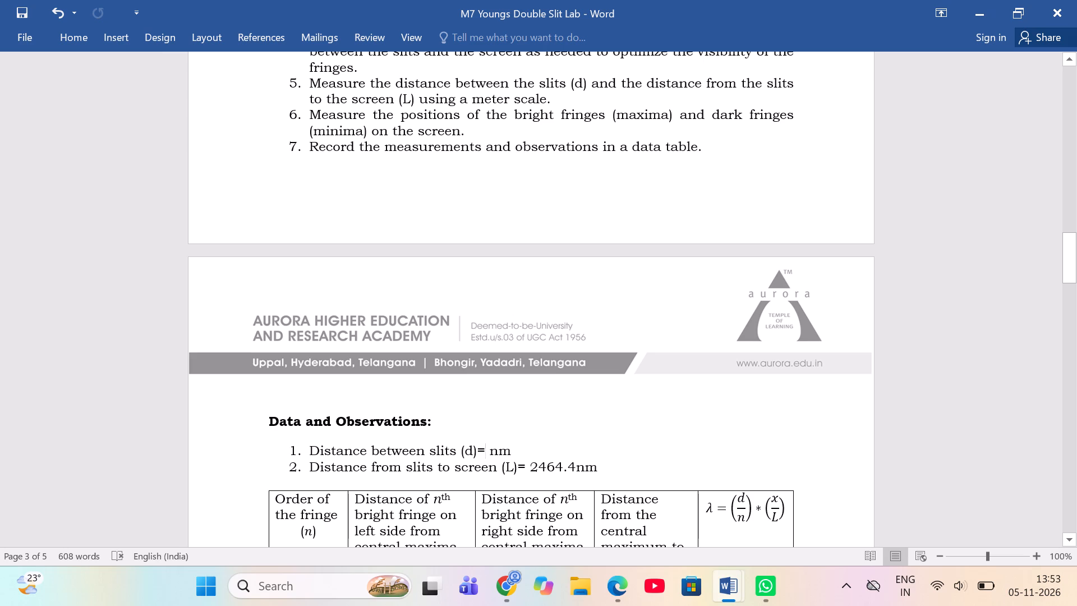
pyautogui.press('2')
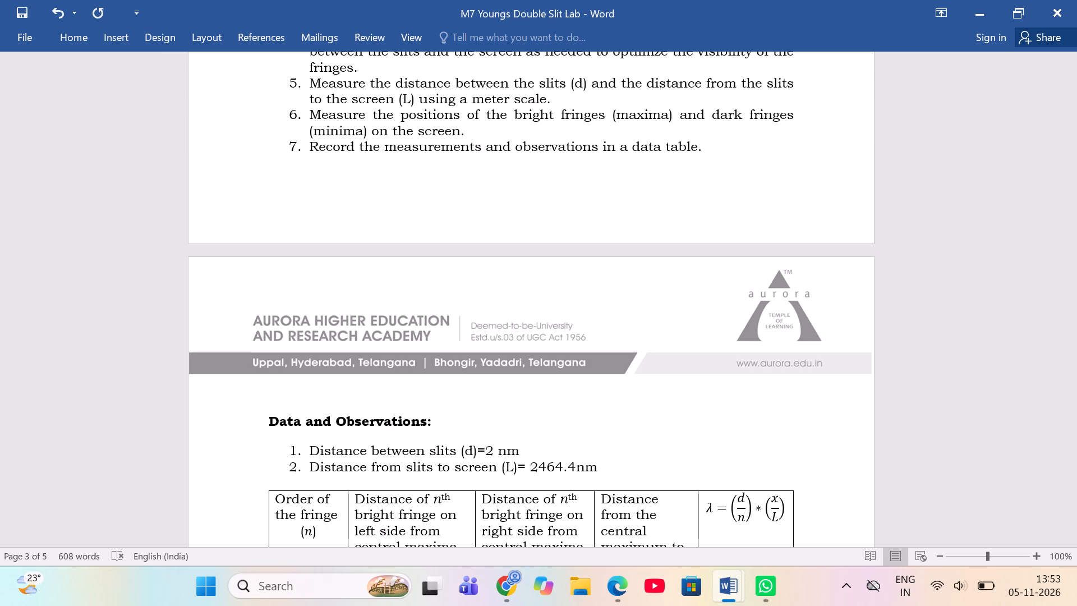
pyautogui.write('650')
# Enter 569.1 as the left-side bright fringe distance for order 1 in the observations table.
pyautogui.scroll(-1, 620, 499)
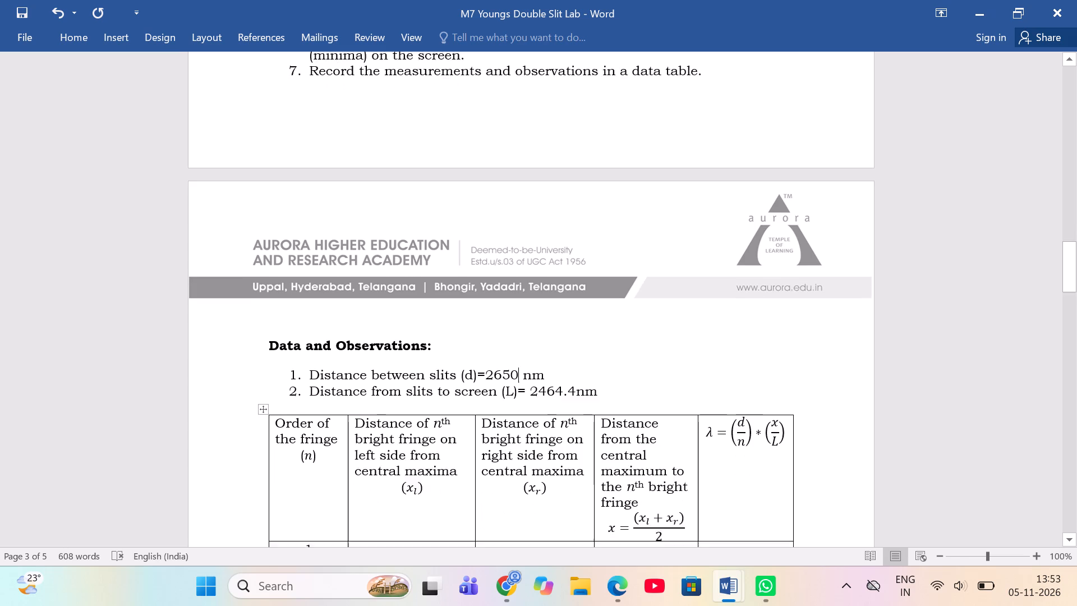
pyautogui.scroll(-1, 620, 499)
pyautogui.click(355, 457)
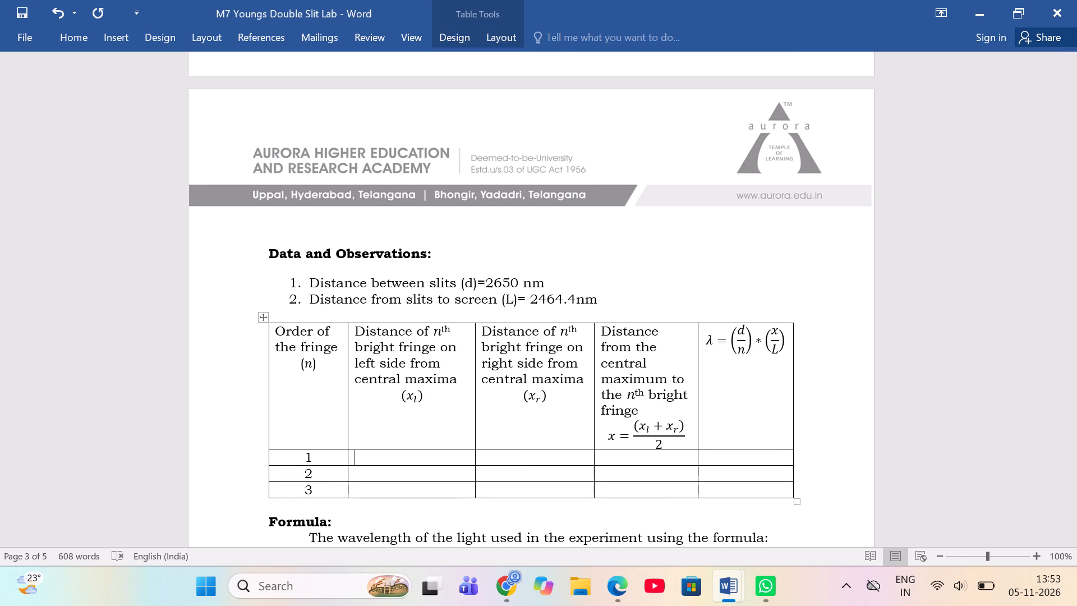
pyautogui.write('56')
pyautogui.press('9')
pyautogui.write('.1')
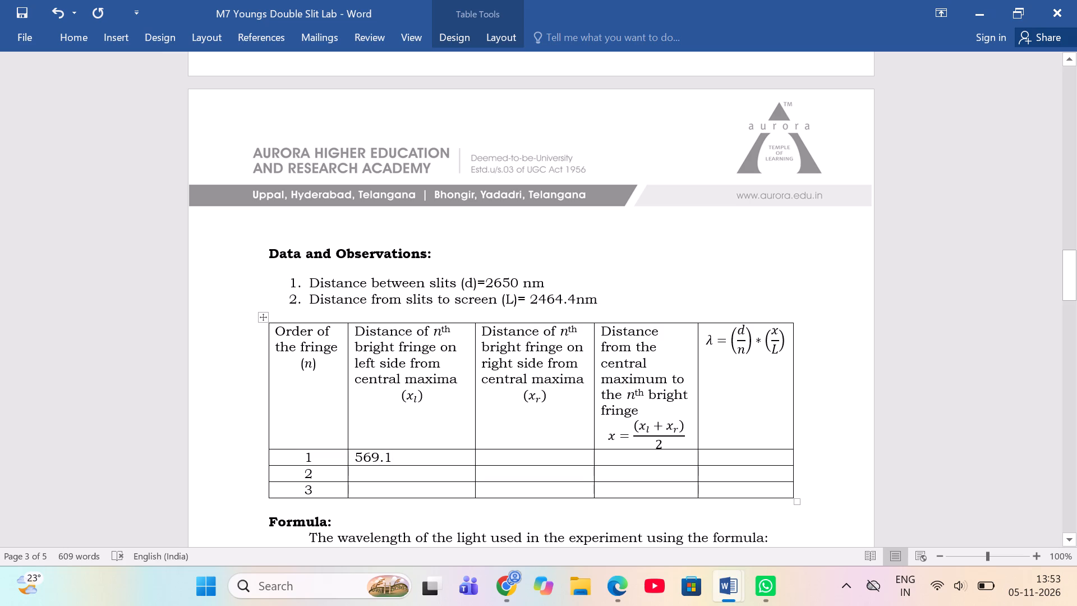
# Enter 1209.0 as the left-side bright fringe distance for order 2 in the observations table.
pyautogui.click(360, 472)
pyautogui.write('12')
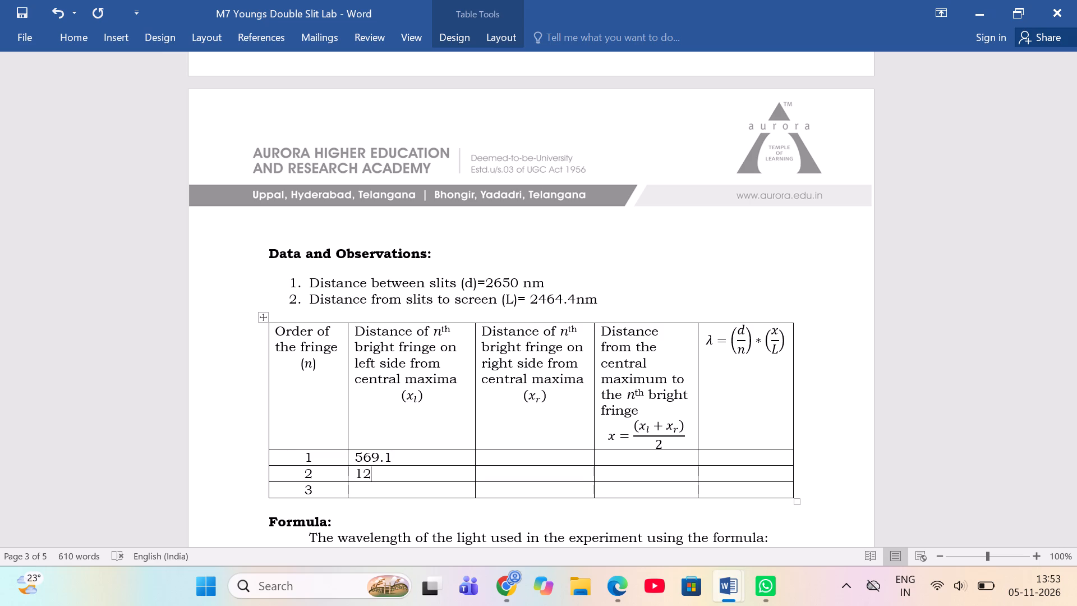
pyautogui.press('0')
pyautogui.press('9')
pyautogui.write('.0')
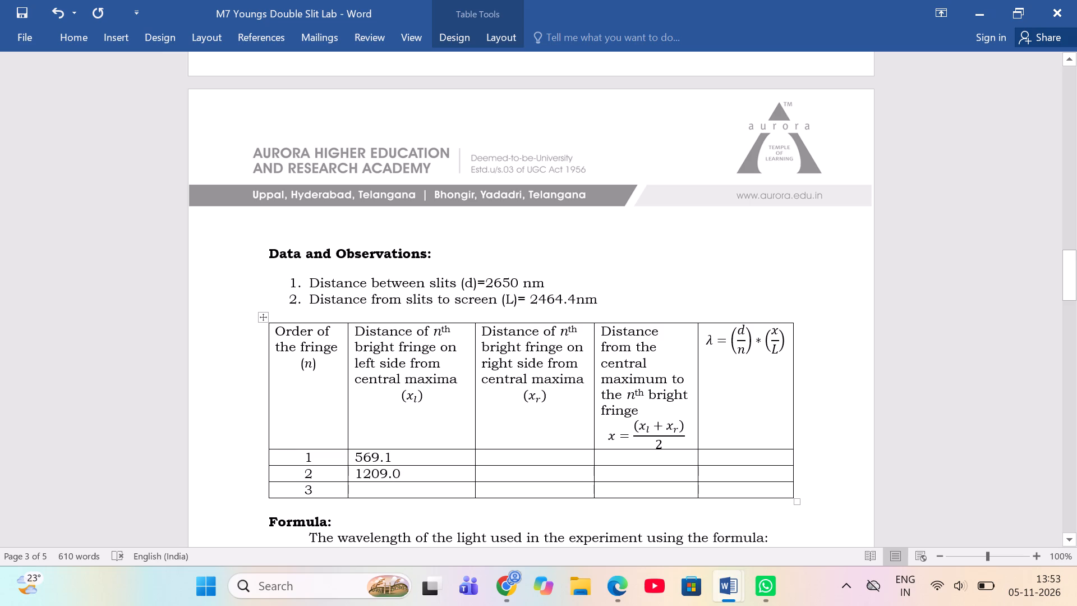
# Enter 2033.5 as the left-side bright fringe distance for order 3 in the observations table.
pyautogui.click(358, 490)
pyautogui.press('2')
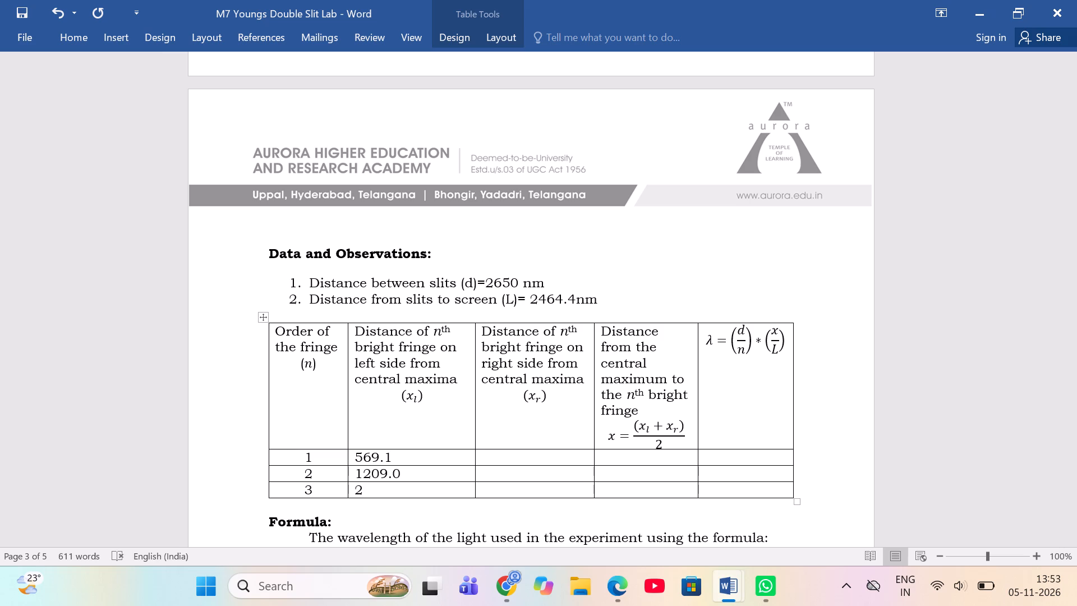
pyautogui.press('0')
pyautogui.write('33')
pyautogui.press('.')
pyautogui.press('5')
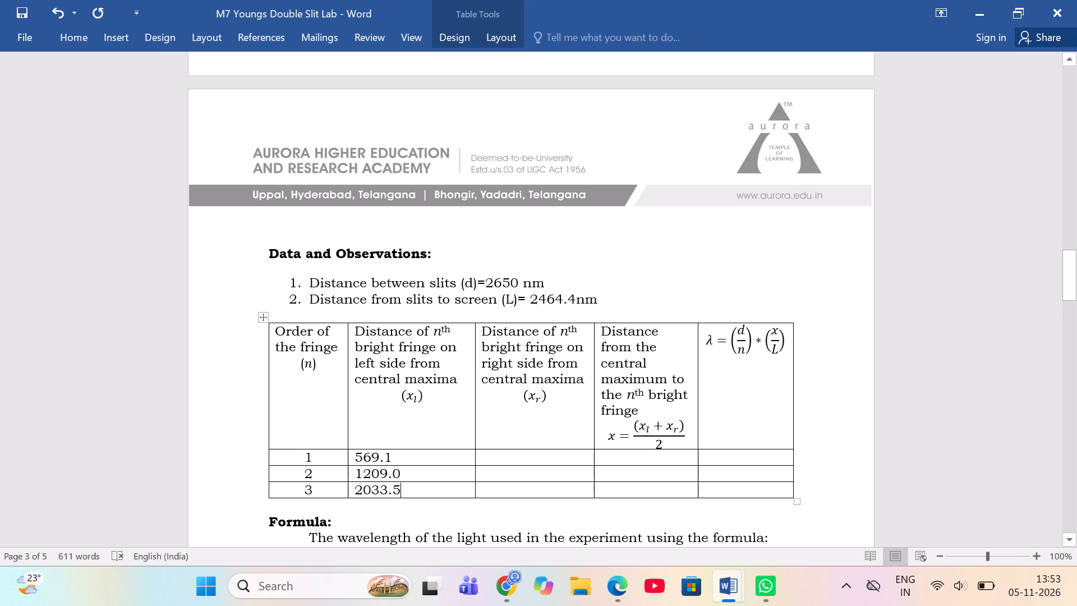
# Enter 608.4 as the right-side bright fringe distance for order 1 in the observations table.
pyautogui.click(493, 458)
pyautogui.press('6')
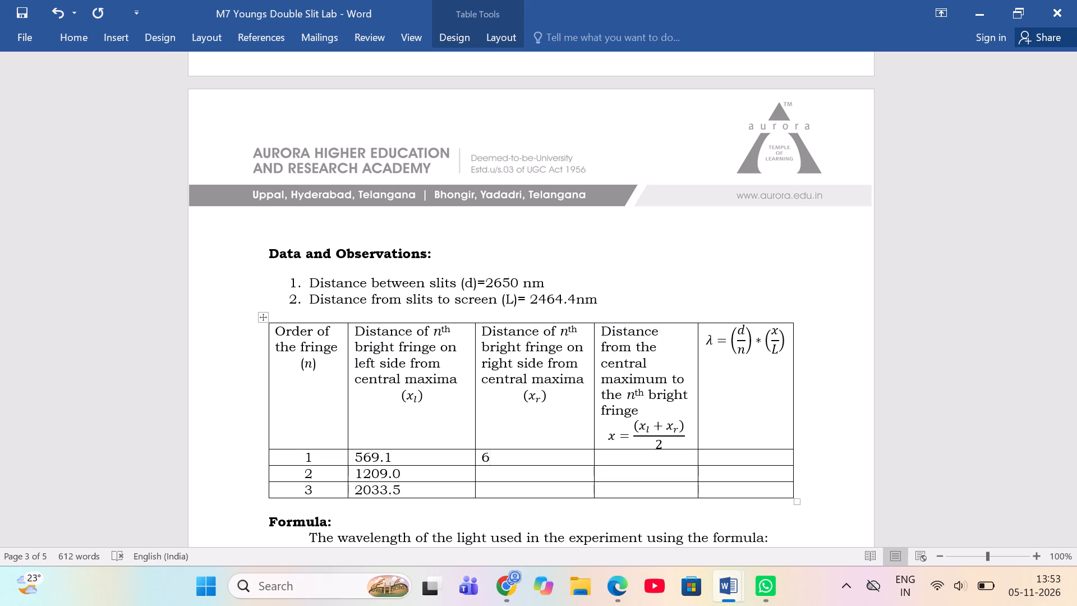
pyautogui.press('0')
pyautogui.press('8')
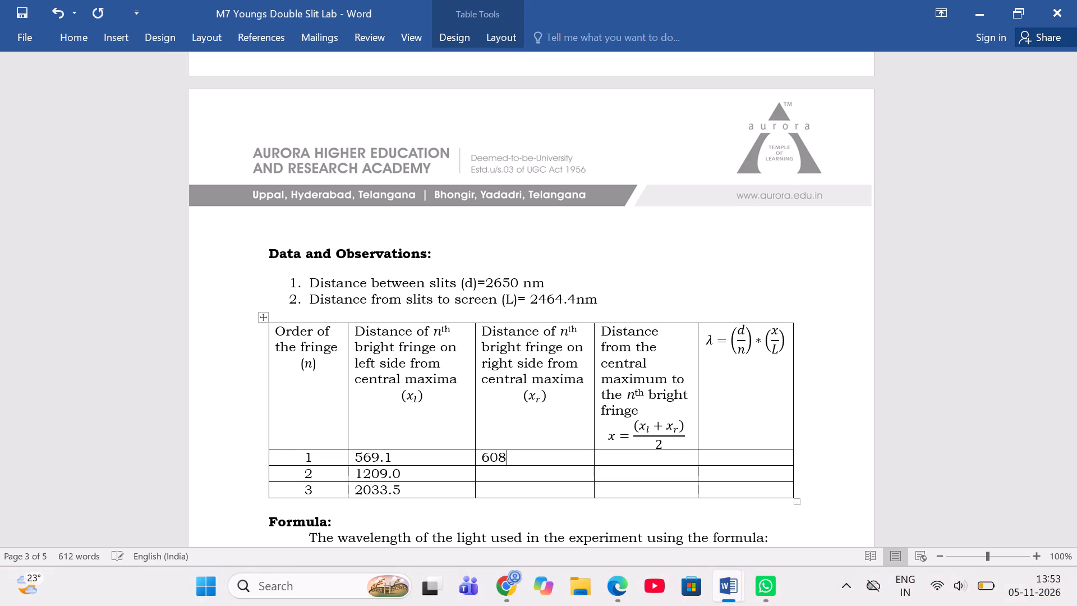
pyautogui.write('.4')
# Enter 1232.9 as the right-side bright fringe distance for order 2 in the observations table.
pyautogui.click(486, 469)
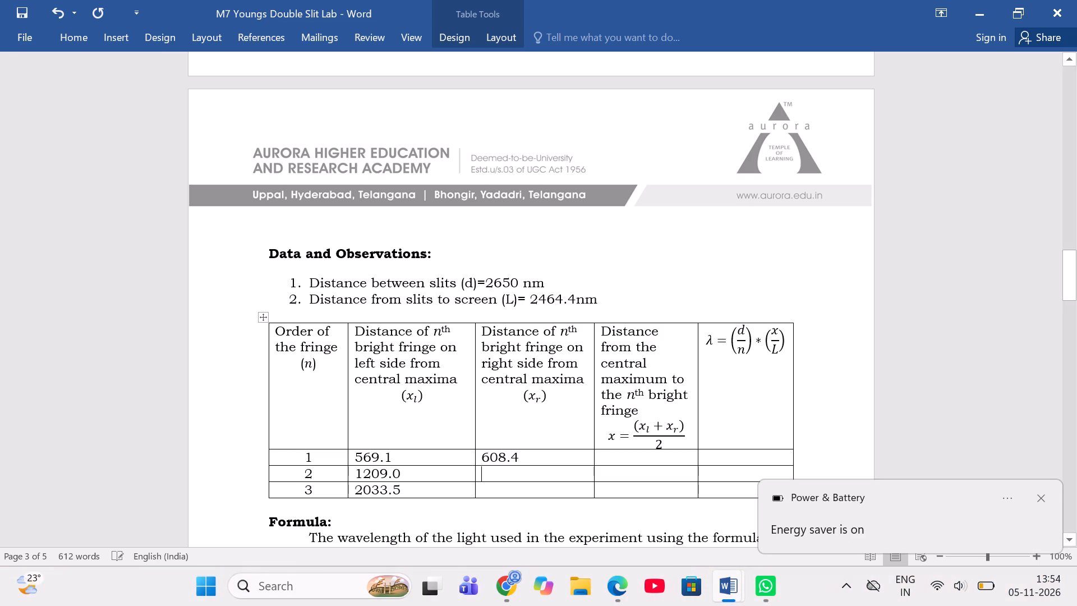
pyautogui.write('12')
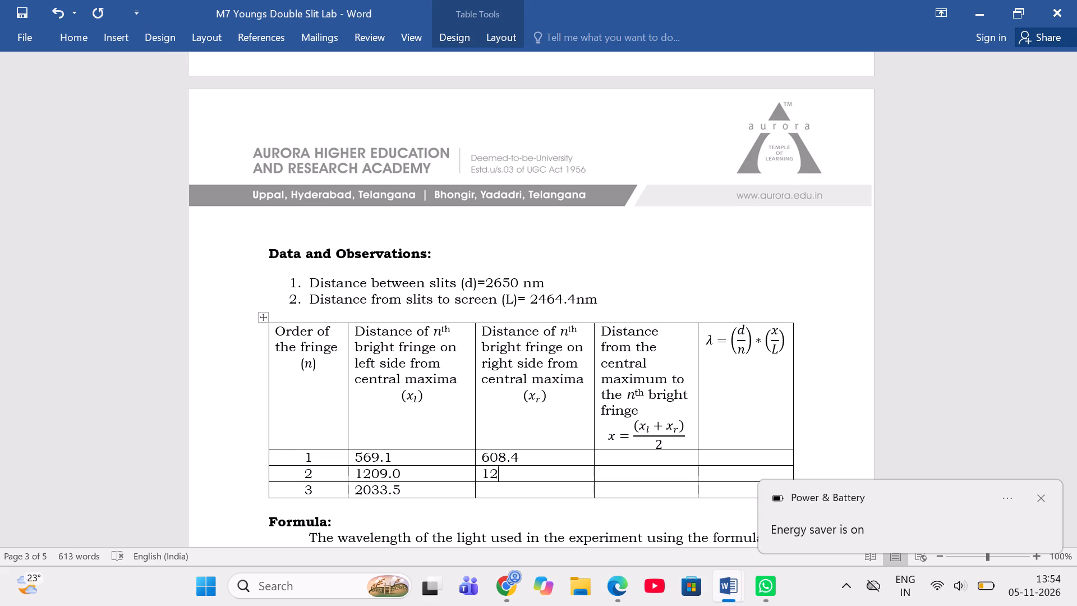
pyautogui.write('32')
pyautogui.write('.9')
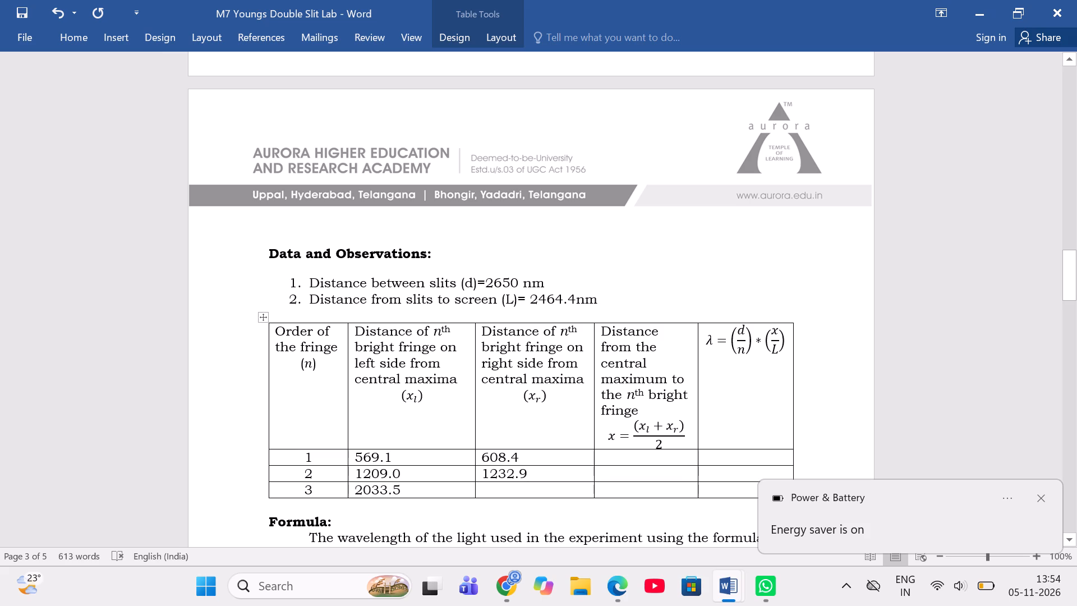
pyautogui.press('Return')
pyautogui.press('BackSpace')
# Enter 2065.5 as the right-side bright fringe distance for order 3 in the observations table.
pyautogui.press('Right')
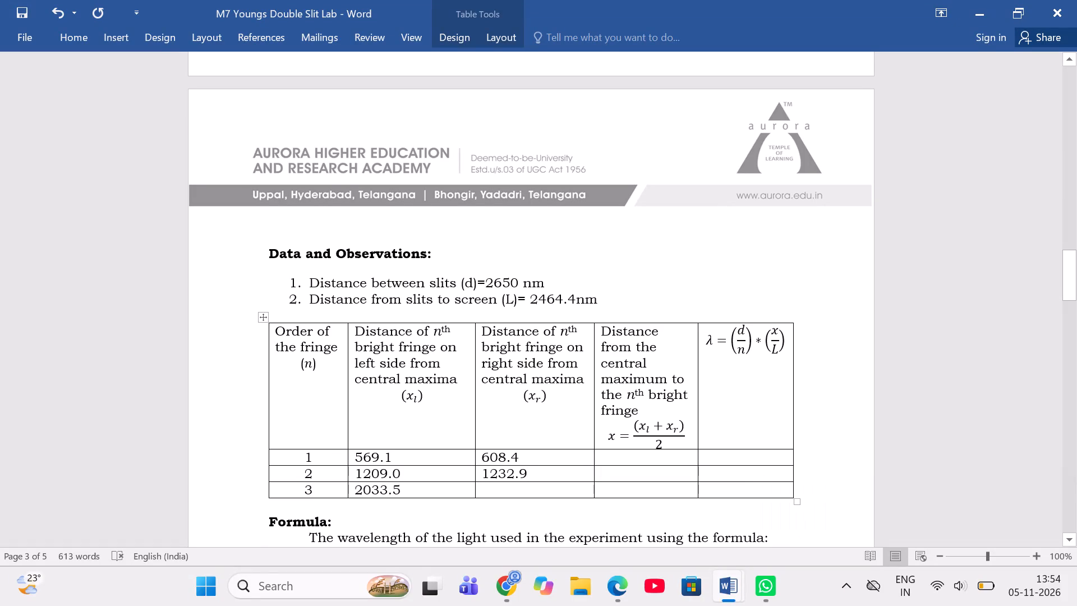
pyautogui.press('Down')
pyautogui.press('Left')
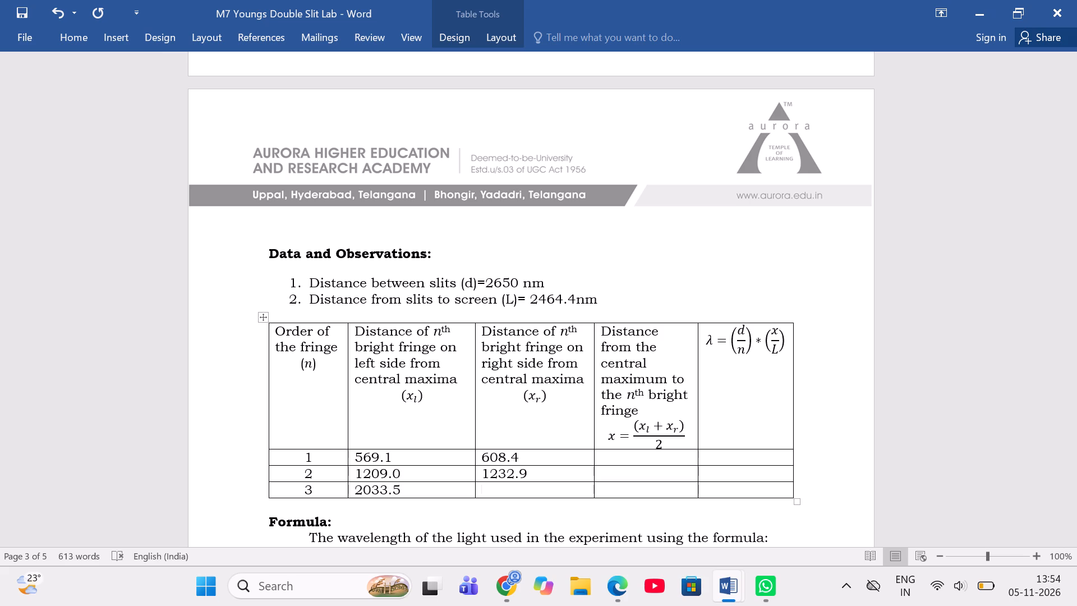
pyautogui.press('2')
pyautogui.write('065')
pyautogui.write('.5')
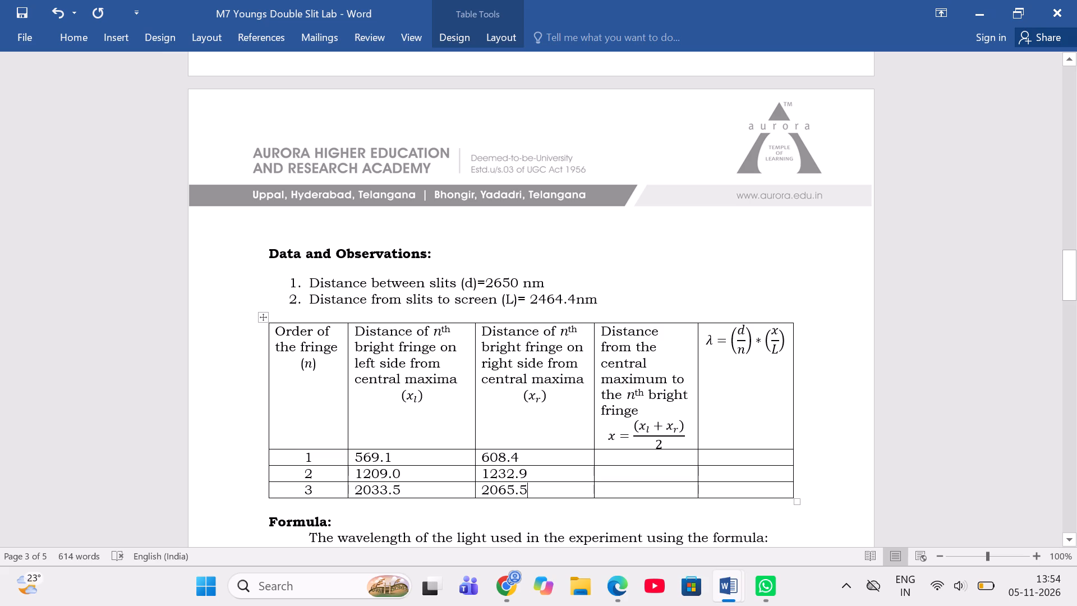
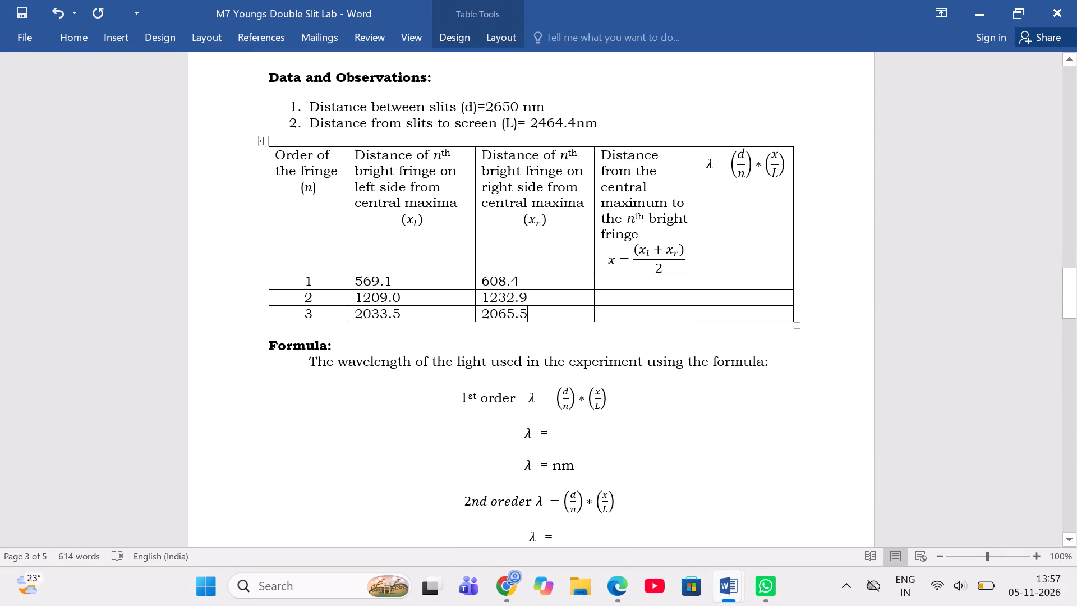
# Review the observations table and the wavelength formula lines for the three fringe orders in the lab document.
pyautogui.scroll(-1, 616, 501)
pyautogui.scroll(1, 616, 501)
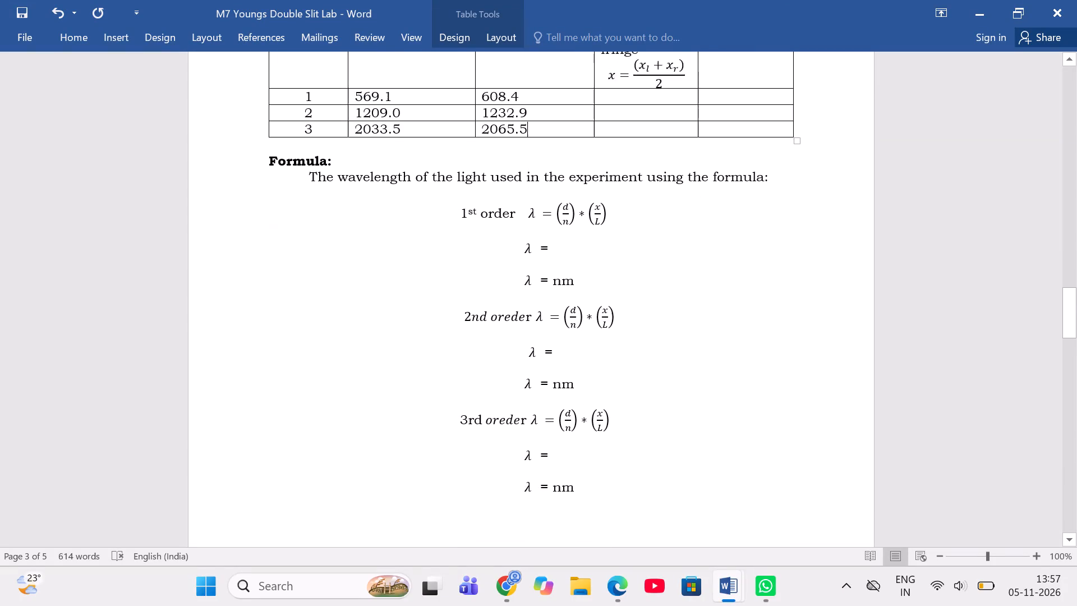
pyautogui.scroll(3, 616, 501)
pyautogui.scroll(-1, 616, 501)
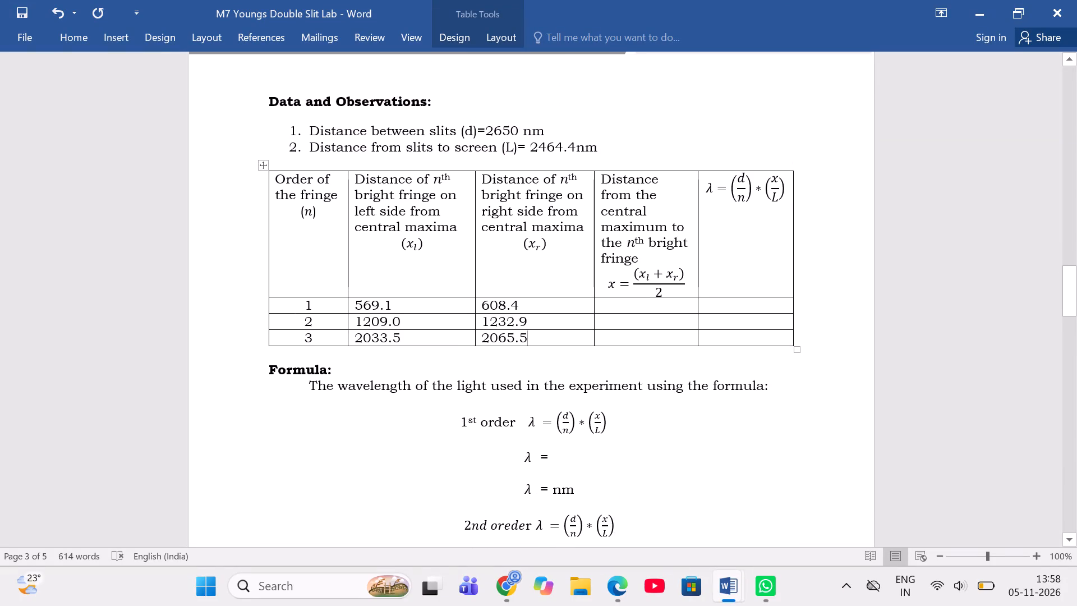
pyautogui.scroll(-2, 616, 501)
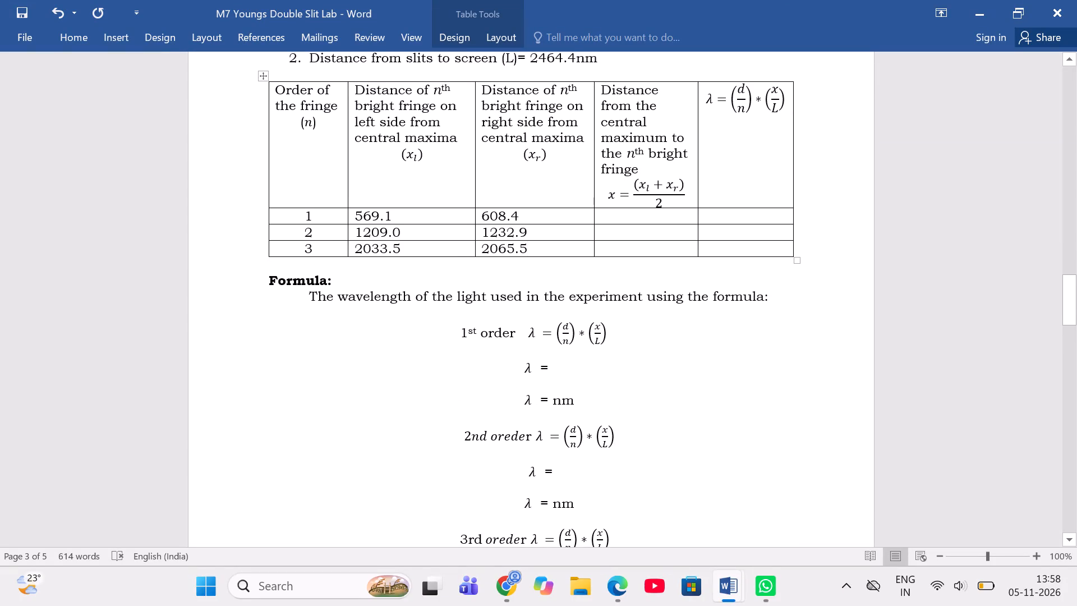
pyautogui.scroll(-3, 616, 501)
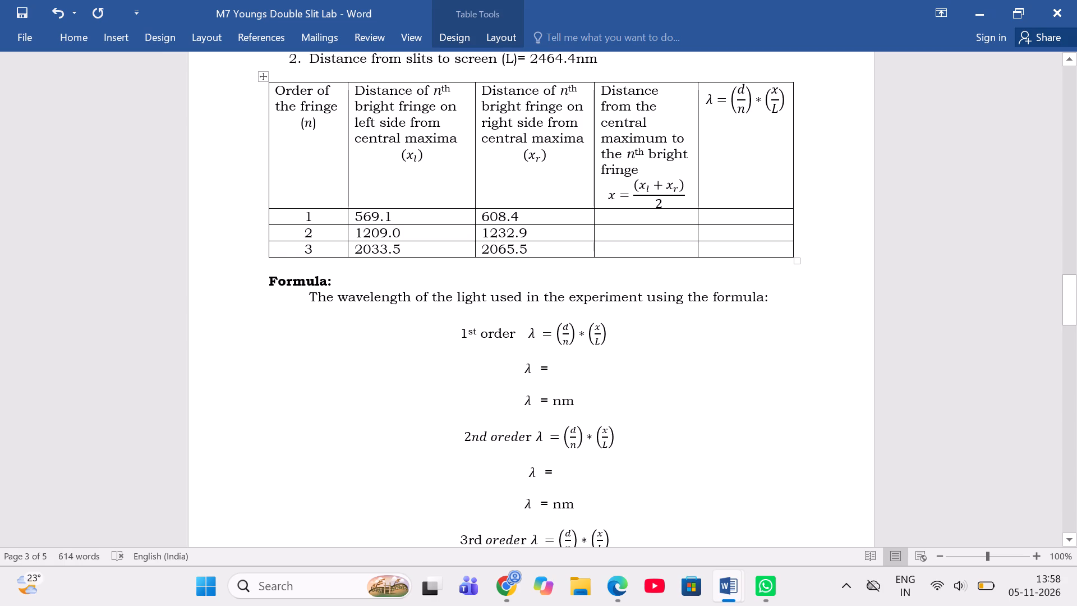
pyautogui.scroll(-1, 616, 501)
pyautogui.scroll(1, 616, 501)
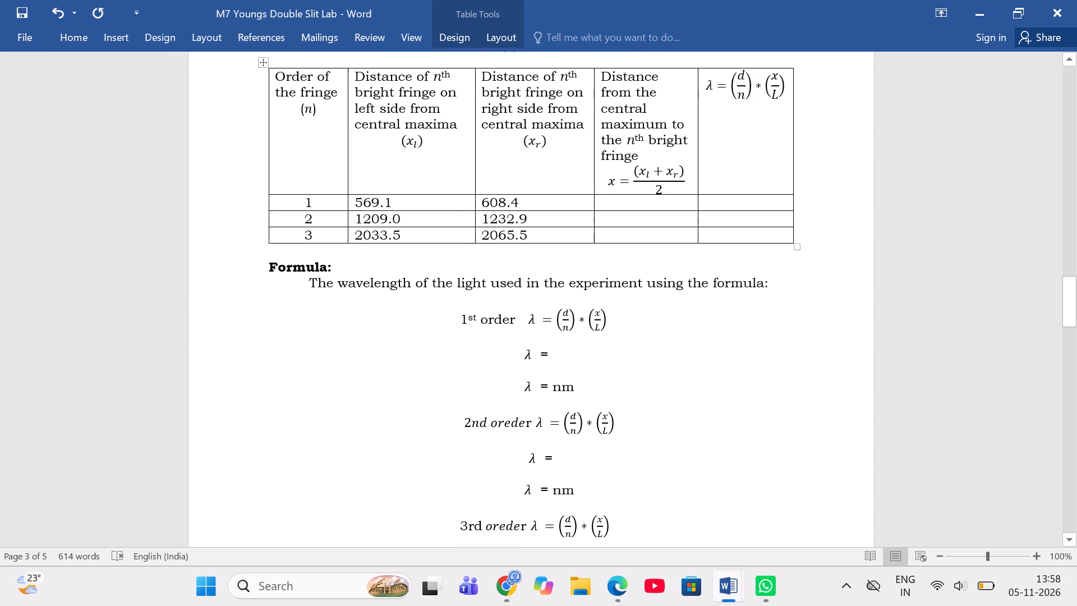
pyautogui.scroll(2, 616, 501)
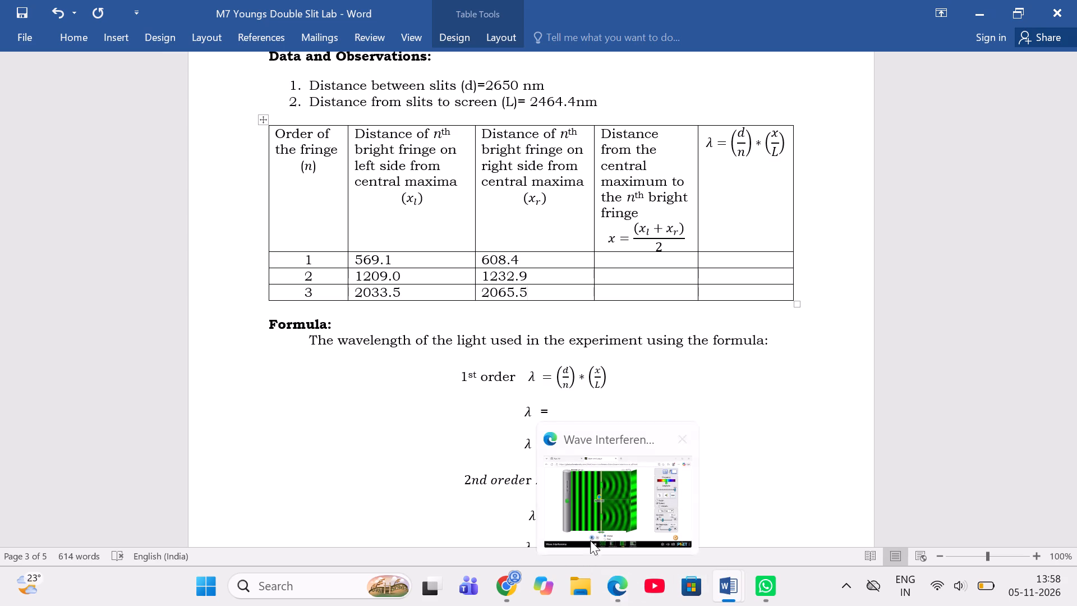
# Switch to the Wave Interference simulation in the Edge browser.
pyautogui.click(595, 507)
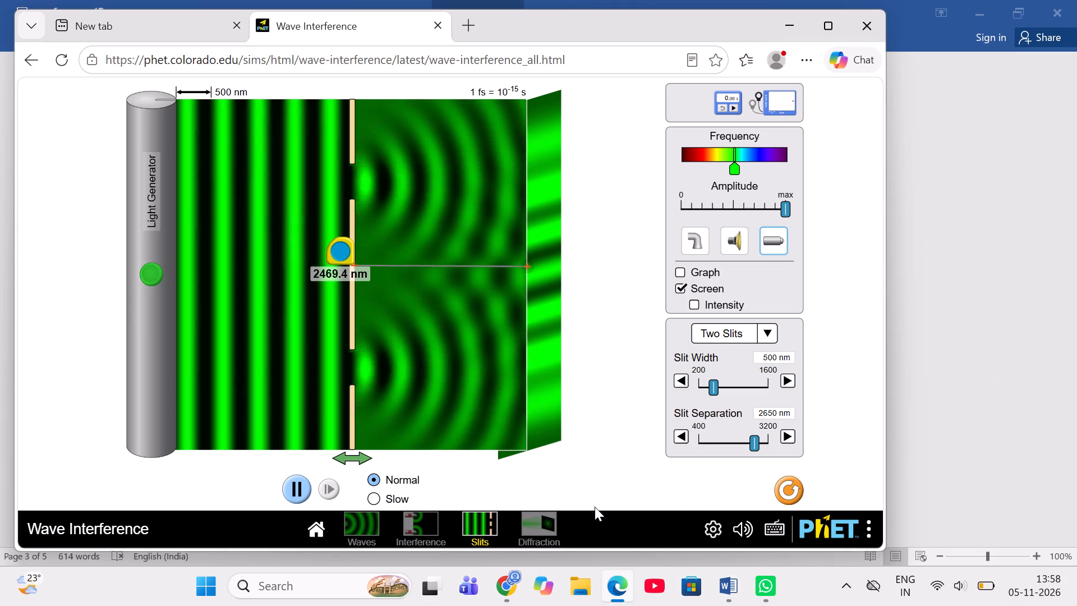
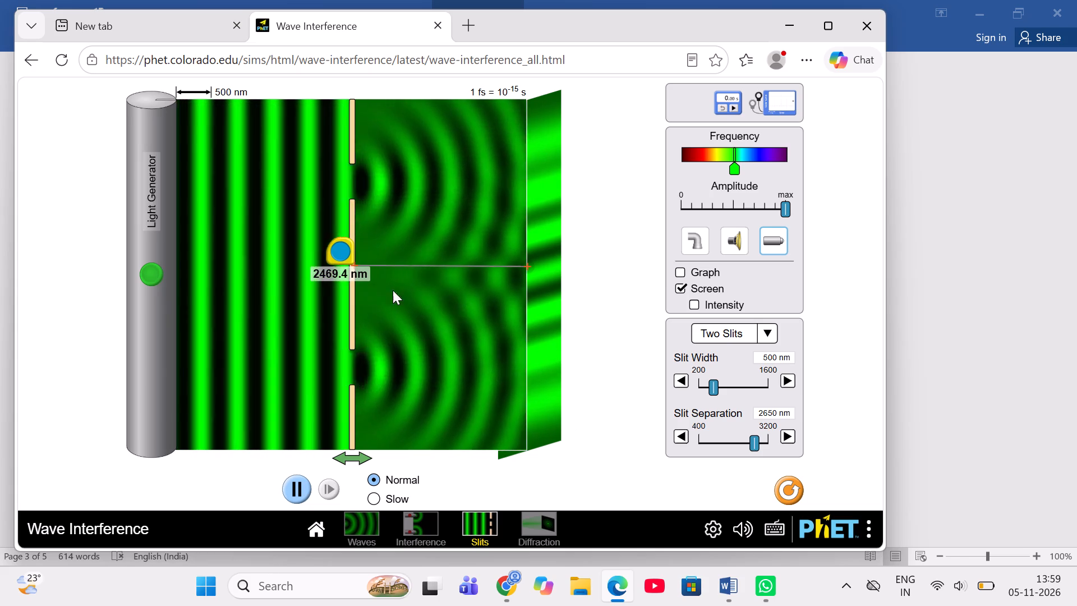
# Move the measuring tape onto the projection screen and measure the distance from the central fringe down to the adjacent fringe.
pyautogui.moveTo(337, 245); pyautogui.dragTo(540, 252)
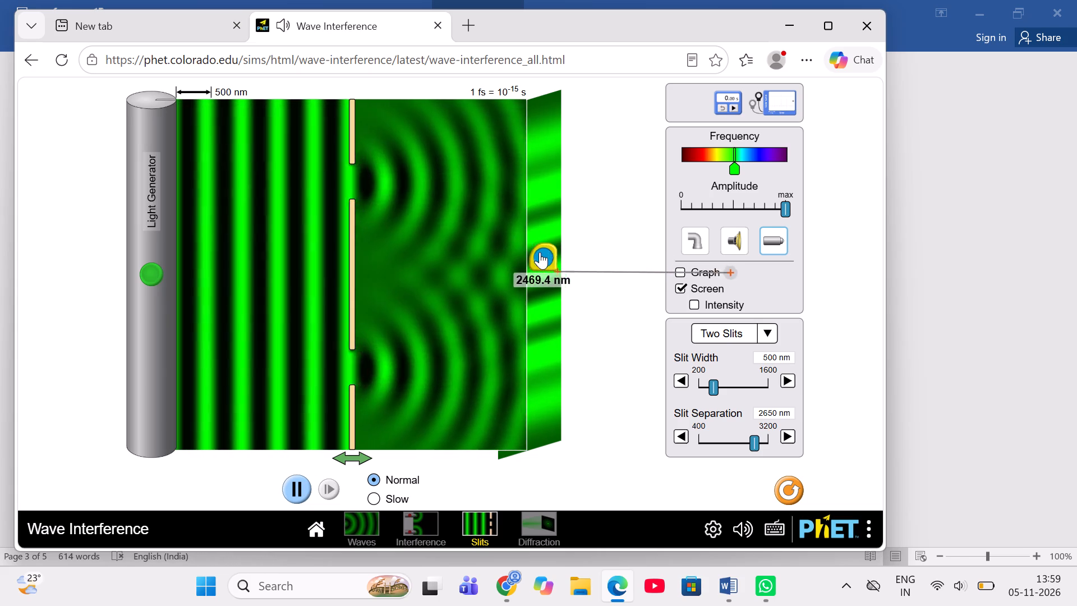
pyautogui.moveTo(540, 252); pyautogui.dragTo(524, 254)
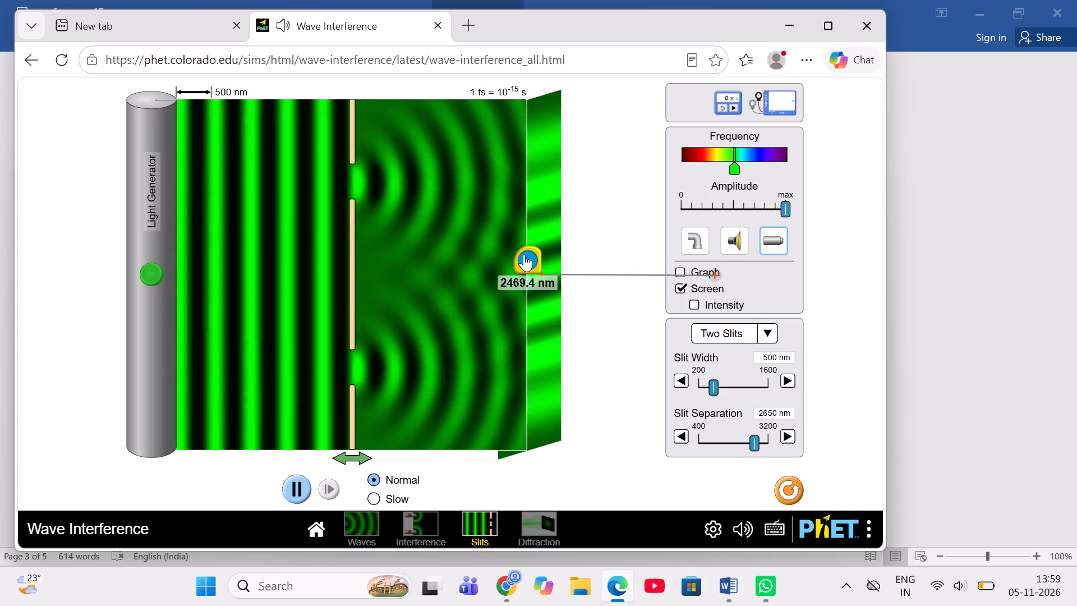
pyautogui.moveTo(524, 254); pyautogui.dragTo(524, 251)
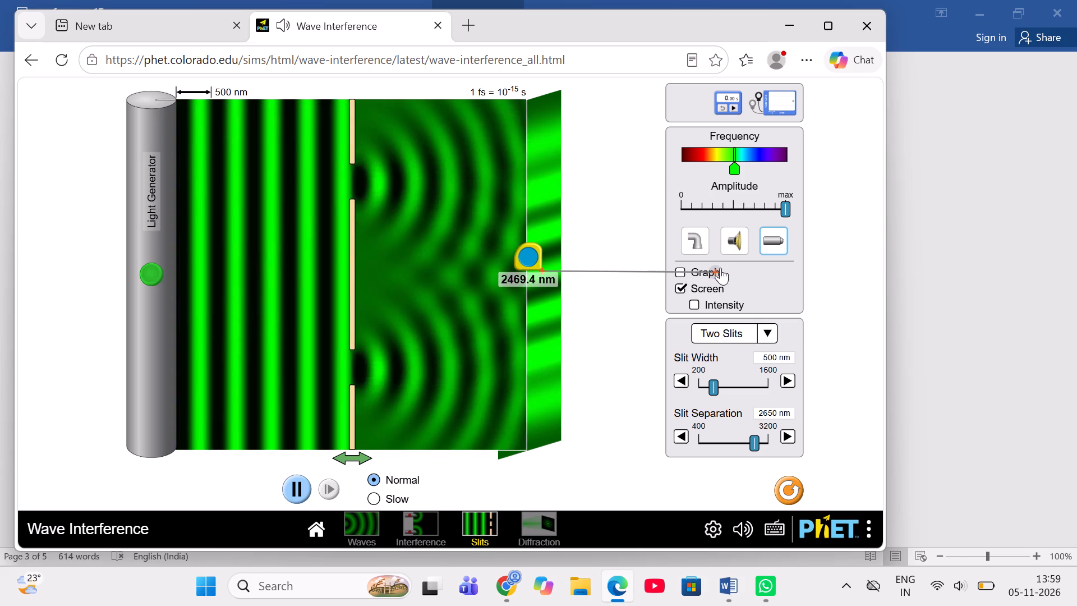
pyautogui.moveTo(717, 268); pyautogui.dragTo(551, 319)
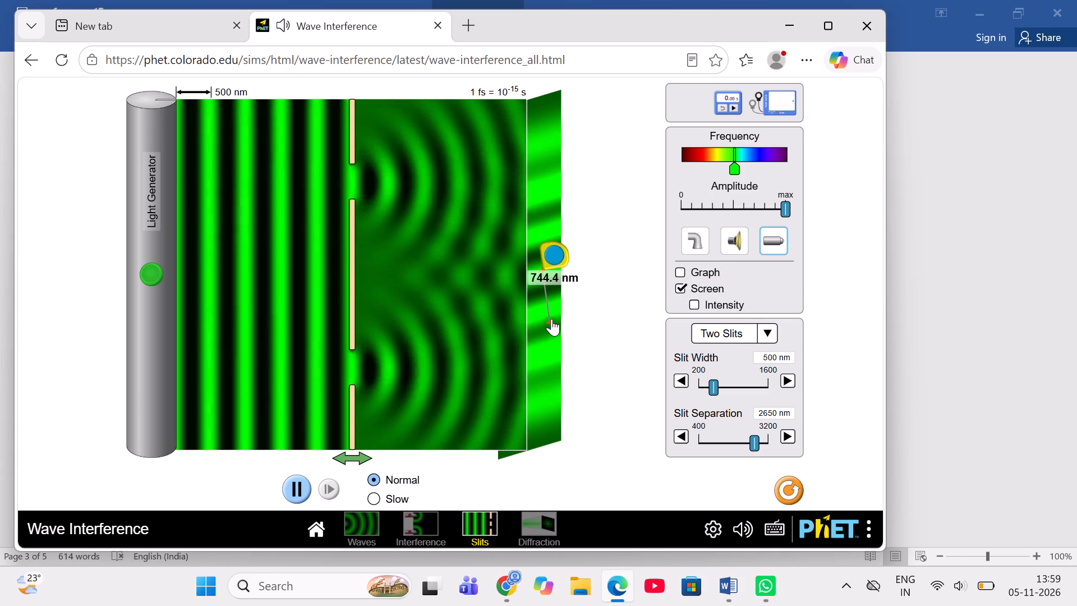
pyautogui.moveTo(551, 319); pyautogui.dragTo(547, 307)
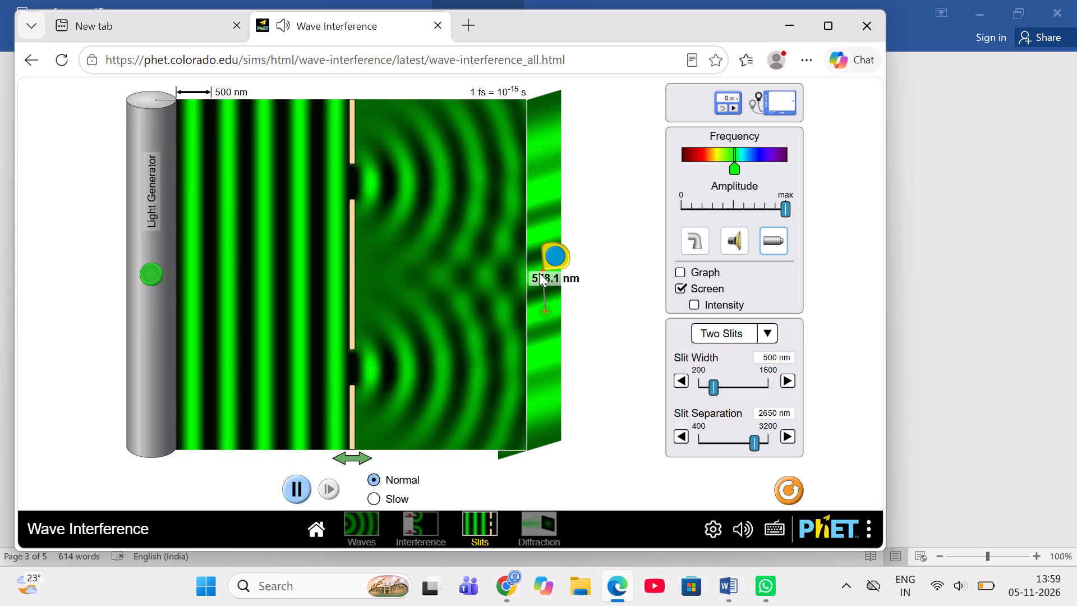
pyautogui.click(544, 268)
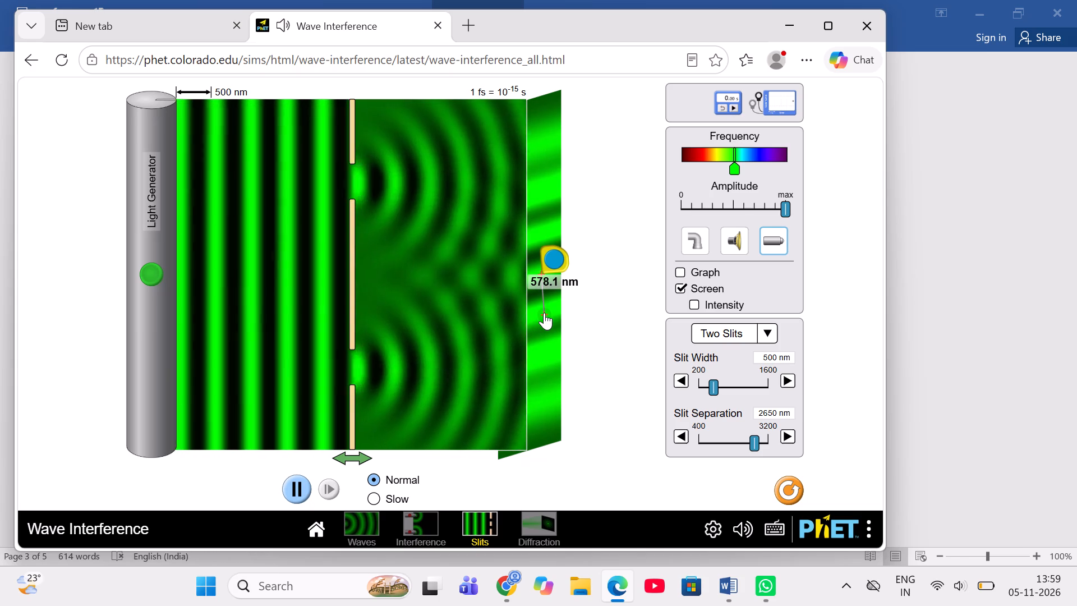
pyautogui.click(545, 315)
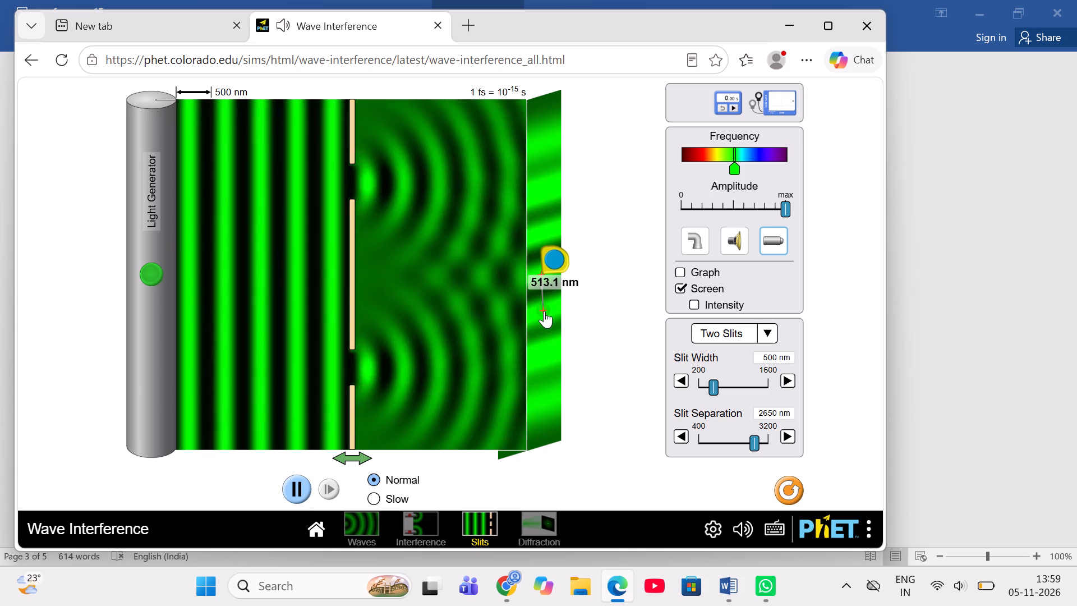
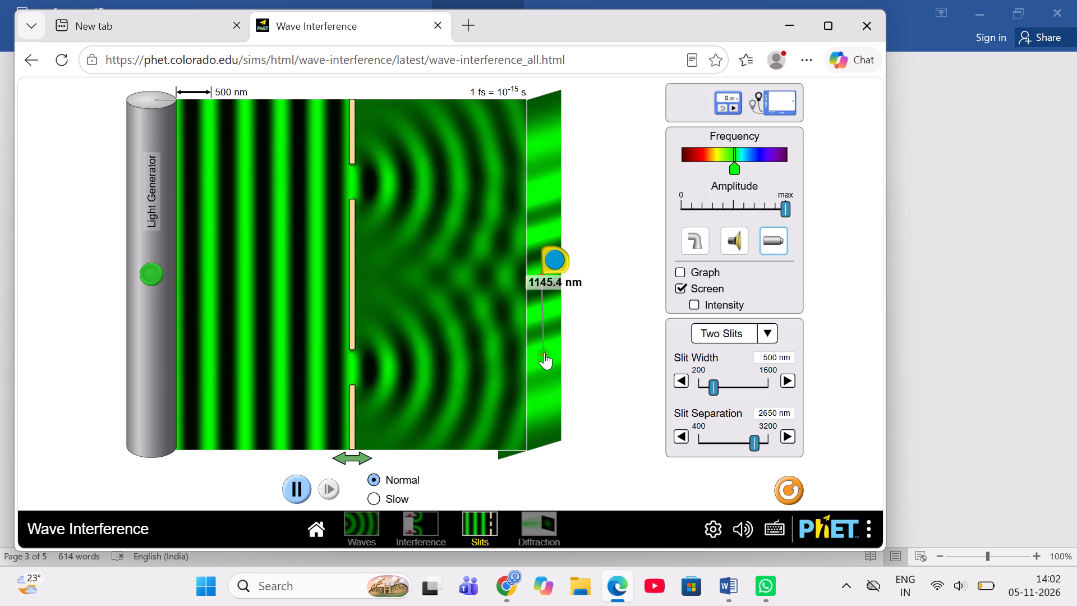
# Extend the measuring tape down the projection screen to measure from the central fringe to the next fringe farther out.
pyautogui.moveTo(544, 352); pyautogui.dragTo(544, 402)
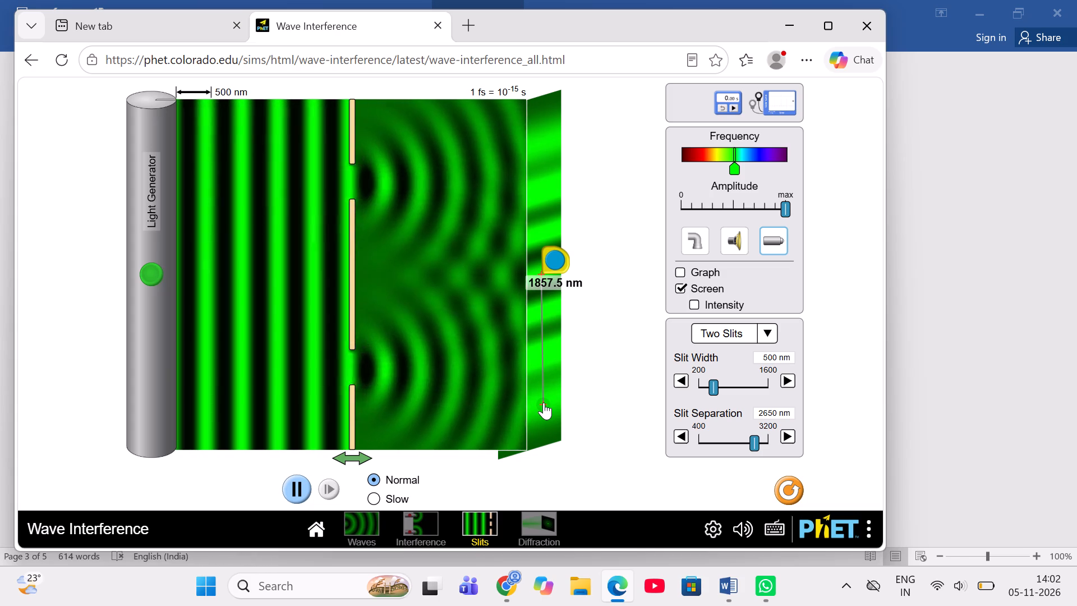
# Swing the tape's end upward and align both ends to measure from the central fringe to the adjacent fringe above it.
pyautogui.moveTo(544, 402); pyautogui.dragTo(476, 107)
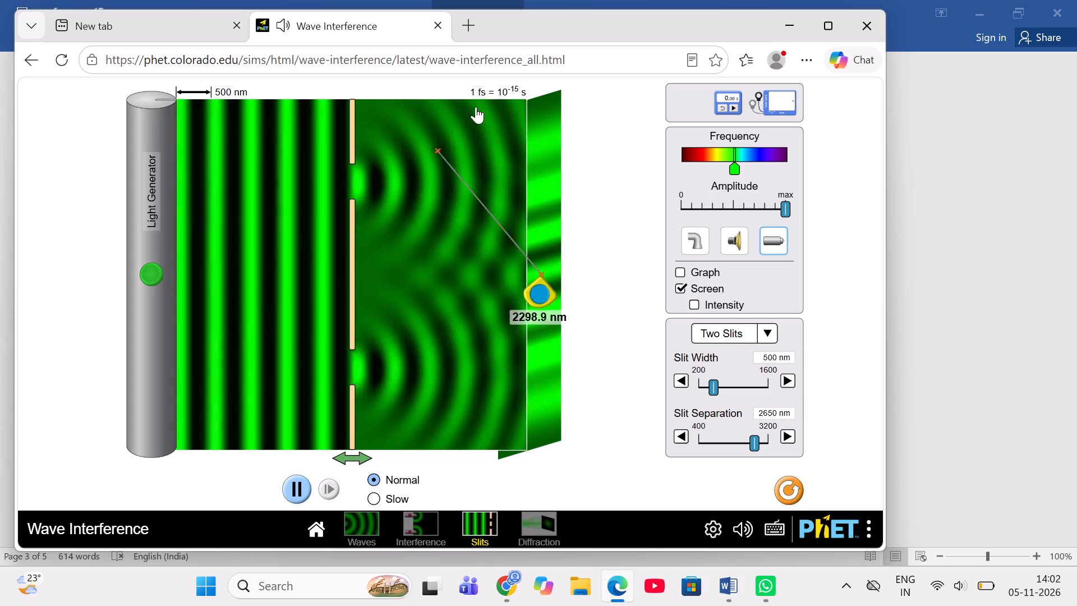
pyautogui.moveTo(476, 107); pyautogui.dragTo(543, 233)
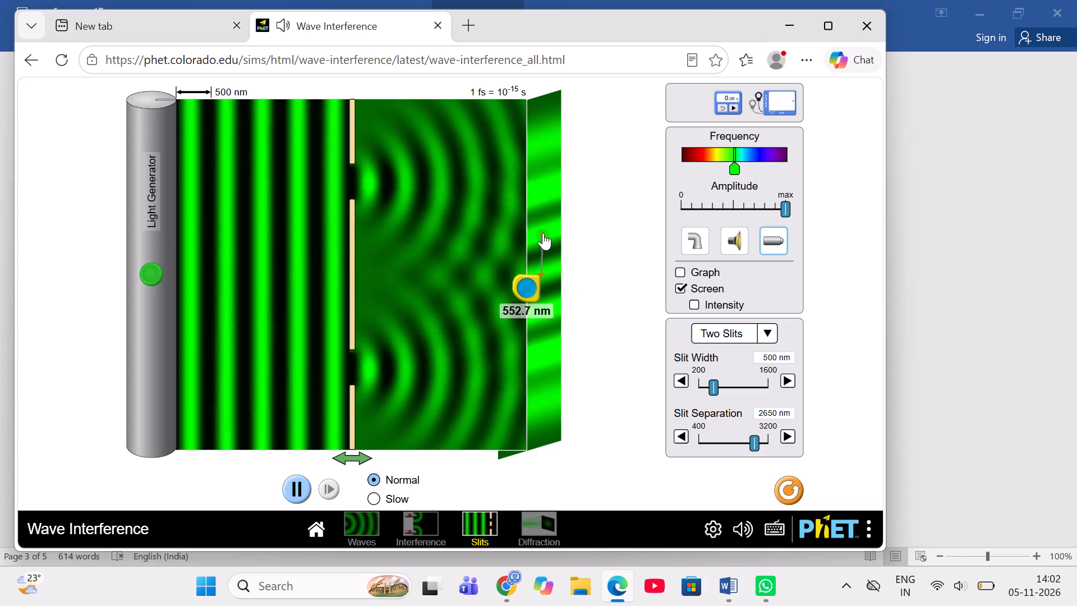
pyautogui.moveTo(543, 233); pyautogui.dragTo(541, 231)
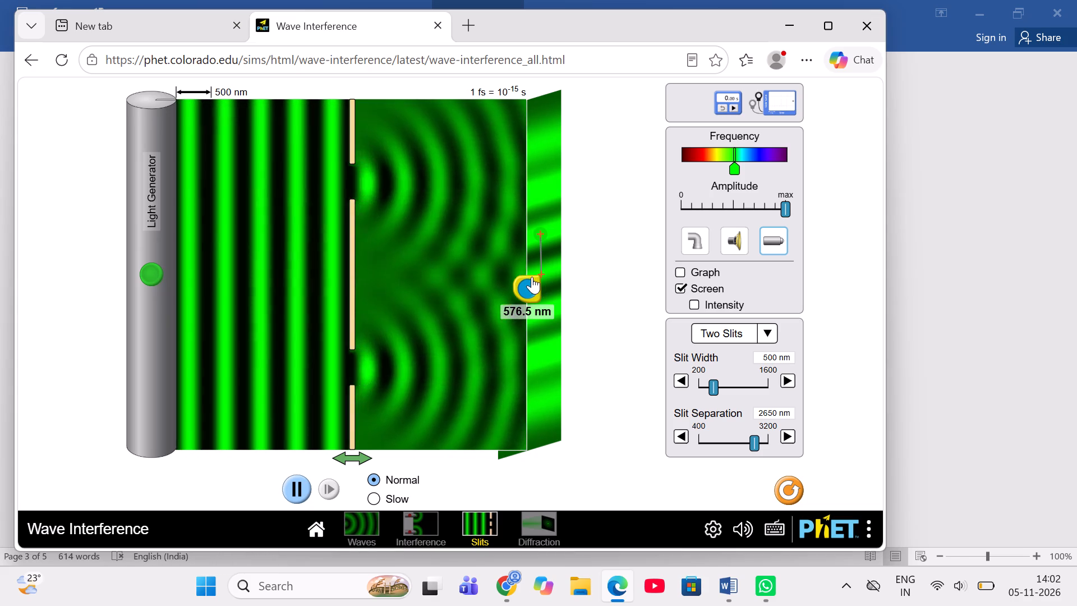
pyautogui.click(528, 285)
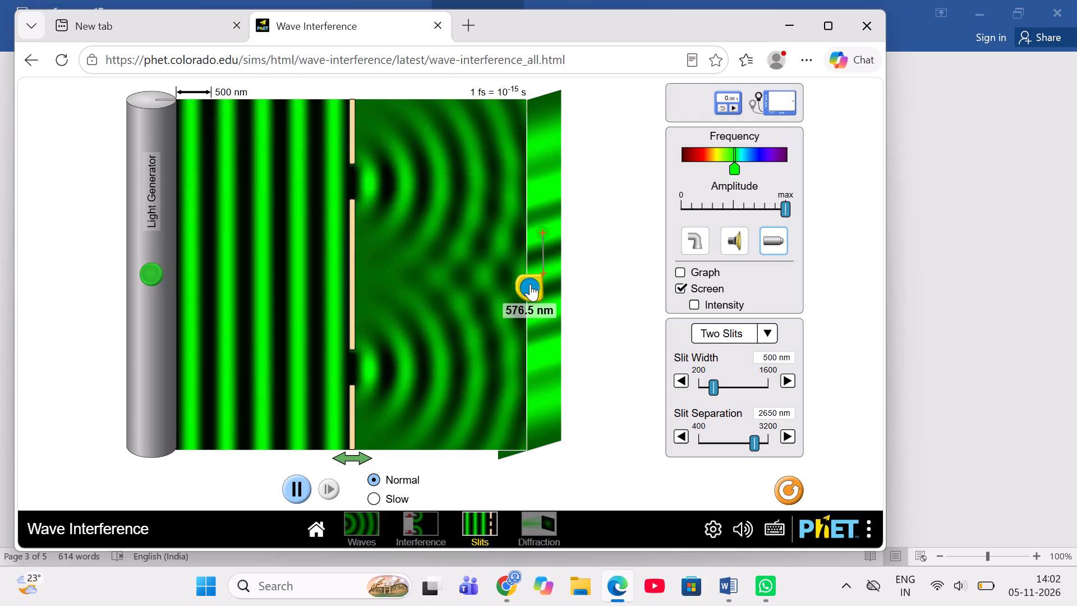
pyautogui.click(530, 284)
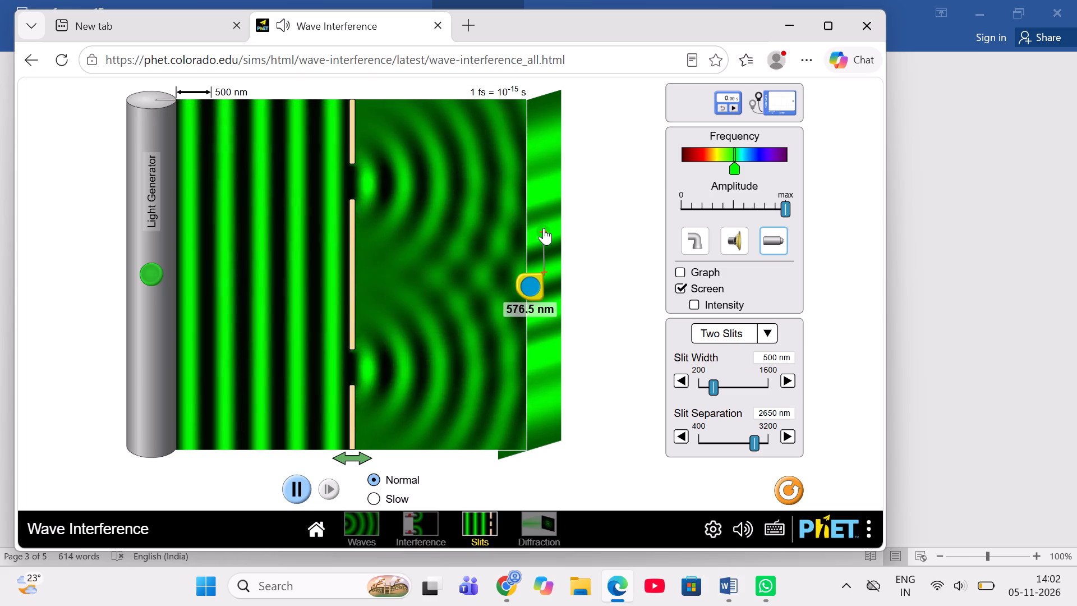
pyautogui.click(544, 232)
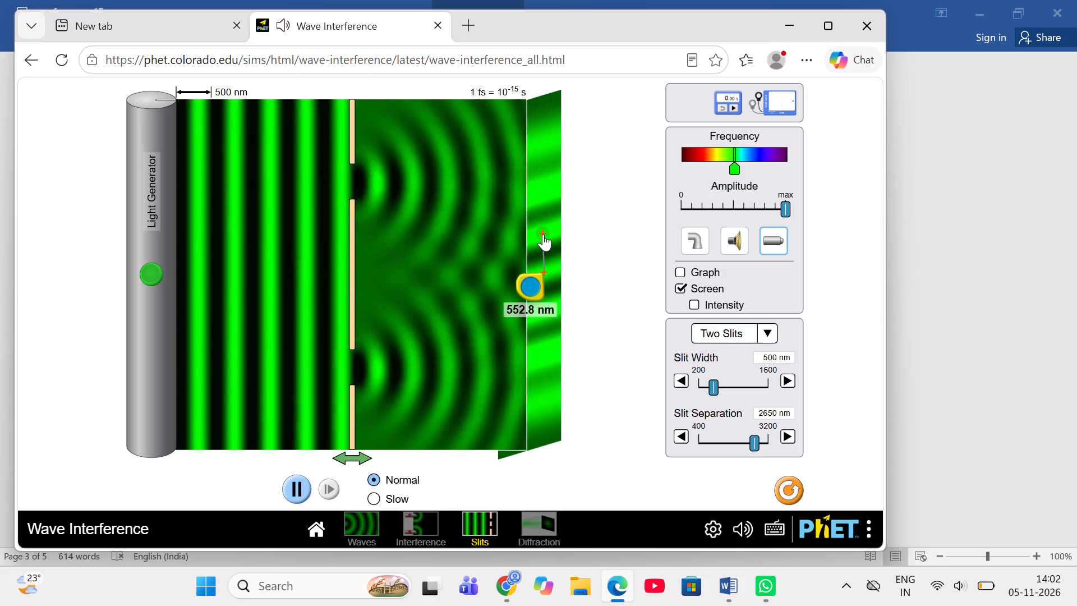
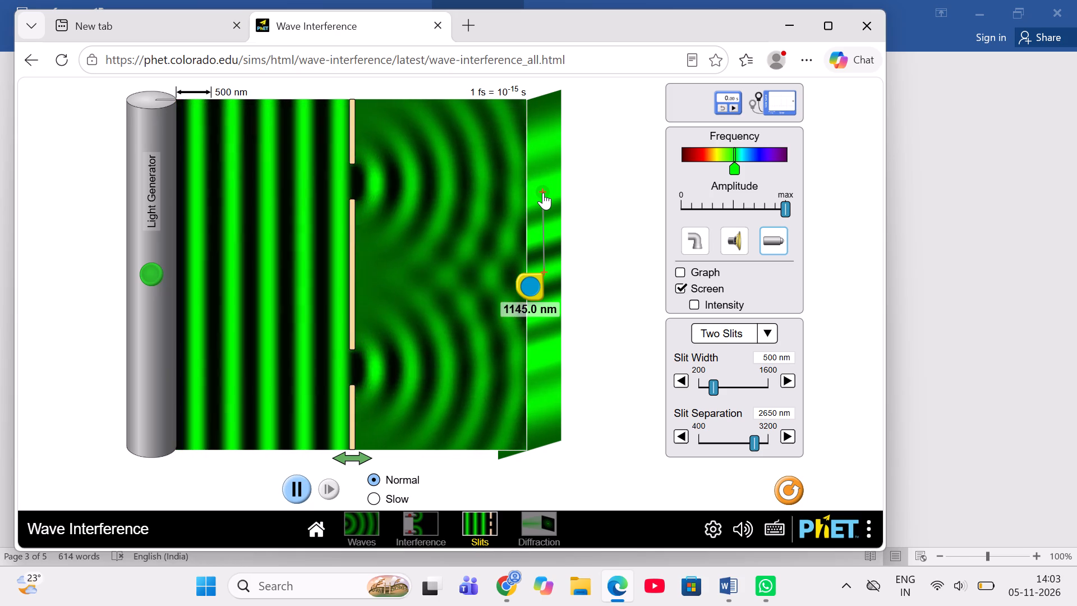
# Extend the measuring tape's end farther up the projection screen to measure from the central fringe to the next bright fringe above.
pyautogui.moveTo(543, 192); pyautogui.dragTo(543, 154)
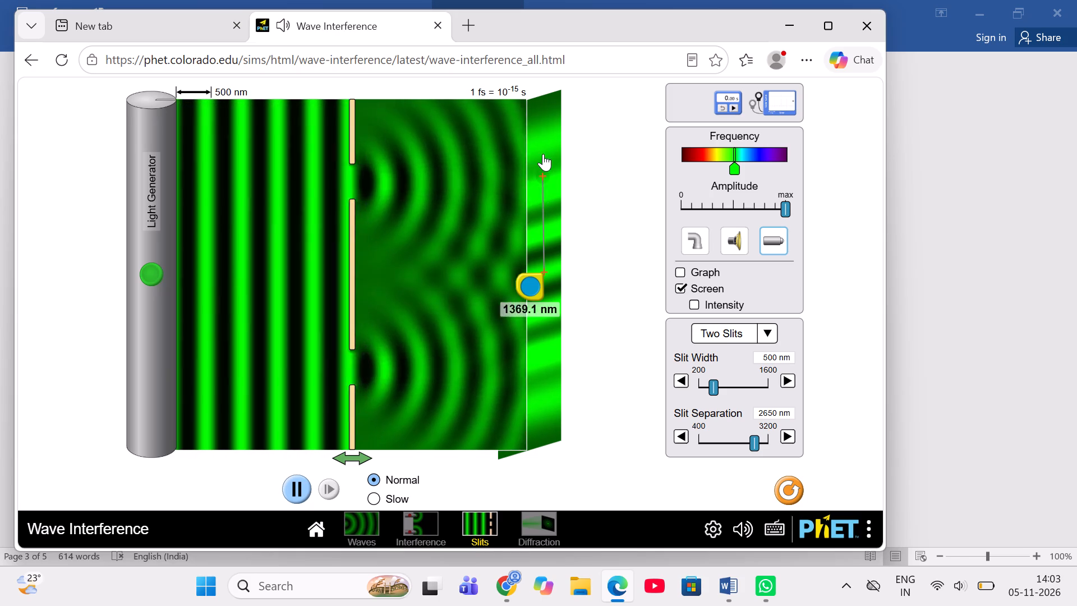
pyautogui.moveTo(543, 154); pyautogui.dragTo(542, 145)
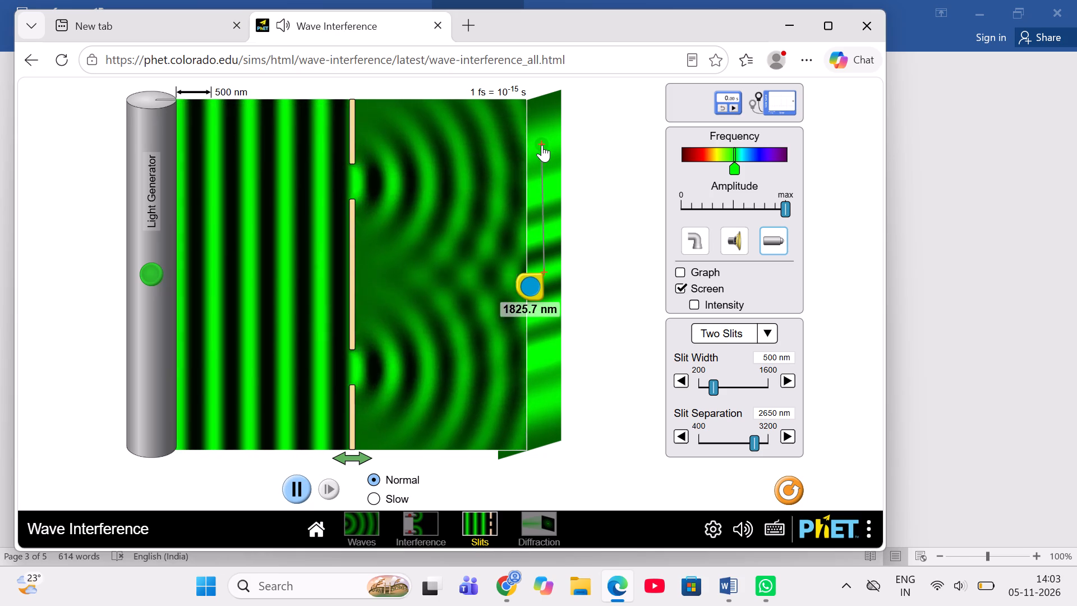
pyautogui.moveTo(542, 145); pyautogui.dragTo(544, 144)
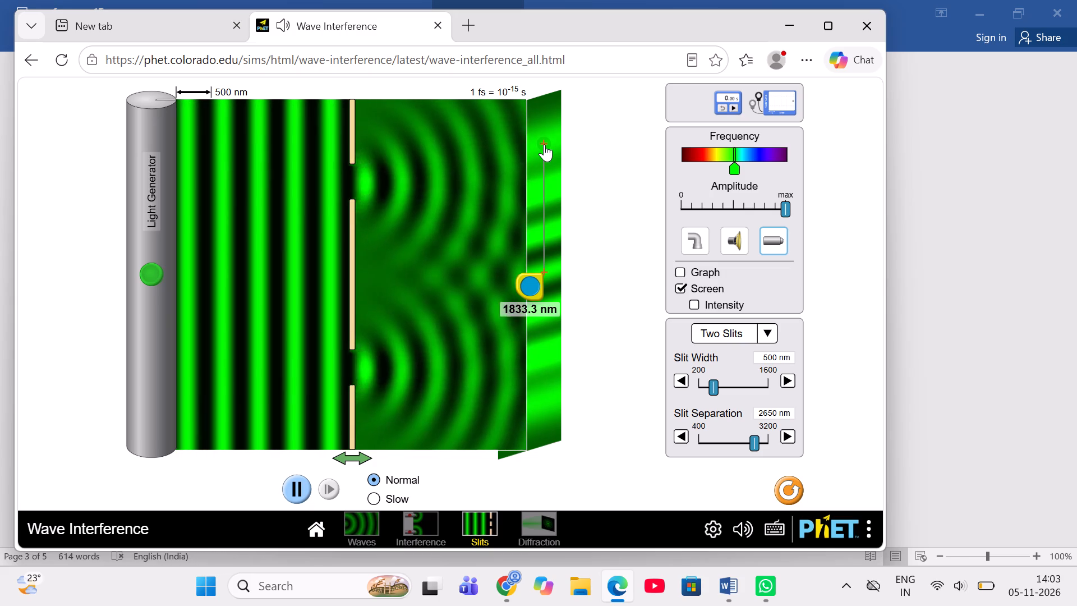
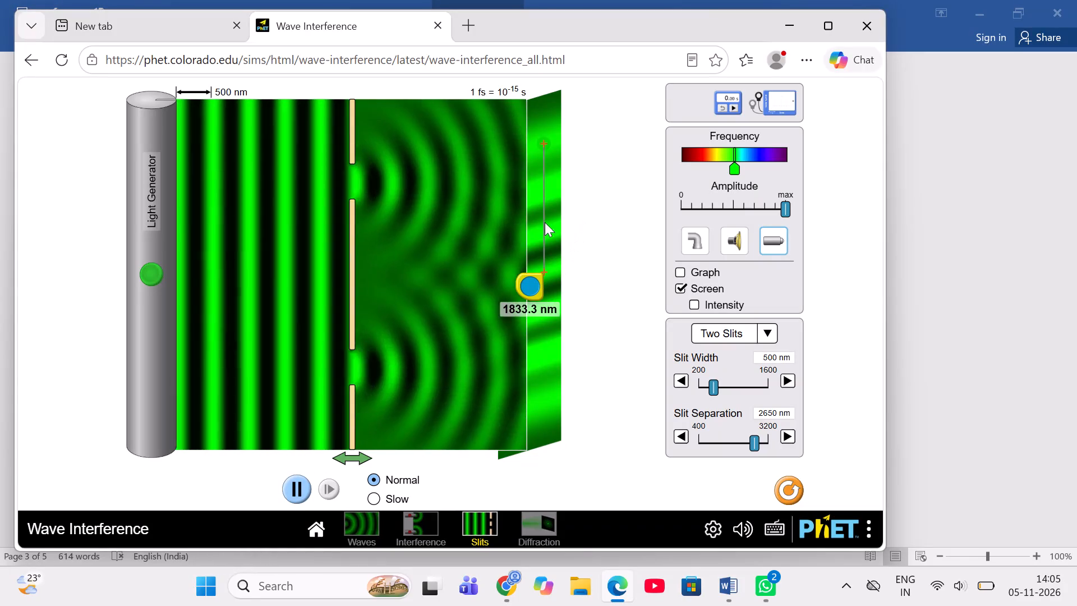
# Measure from the central fringe down to the first bright fringe below it on the projection screen.
pyautogui.moveTo(544, 140); pyautogui.dragTo(551, 342)
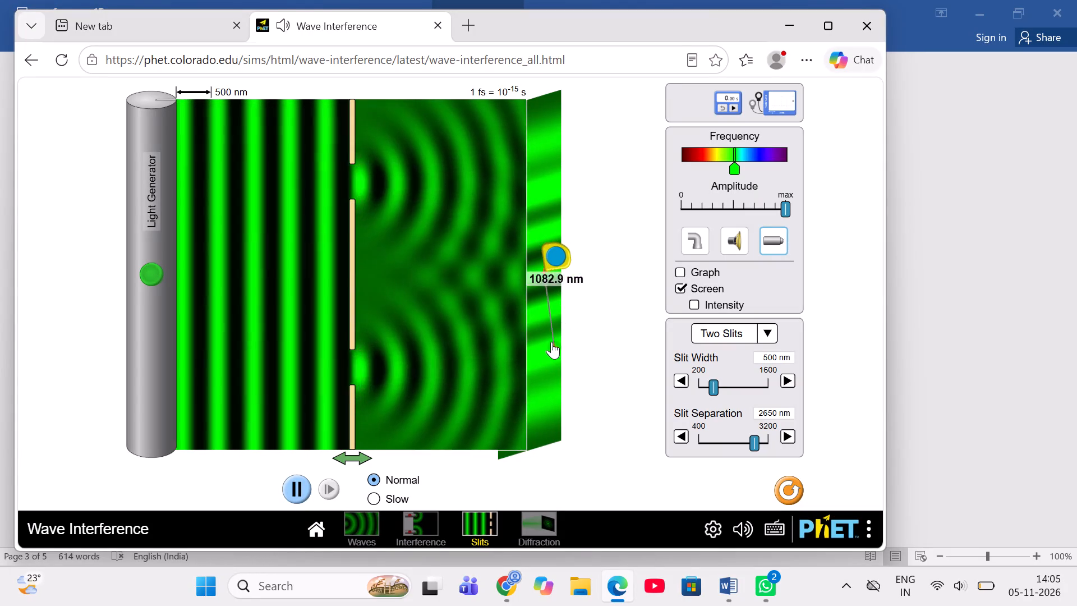
pyautogui.moveTo(551, 342); pyautogui.dragTo(544, 309)
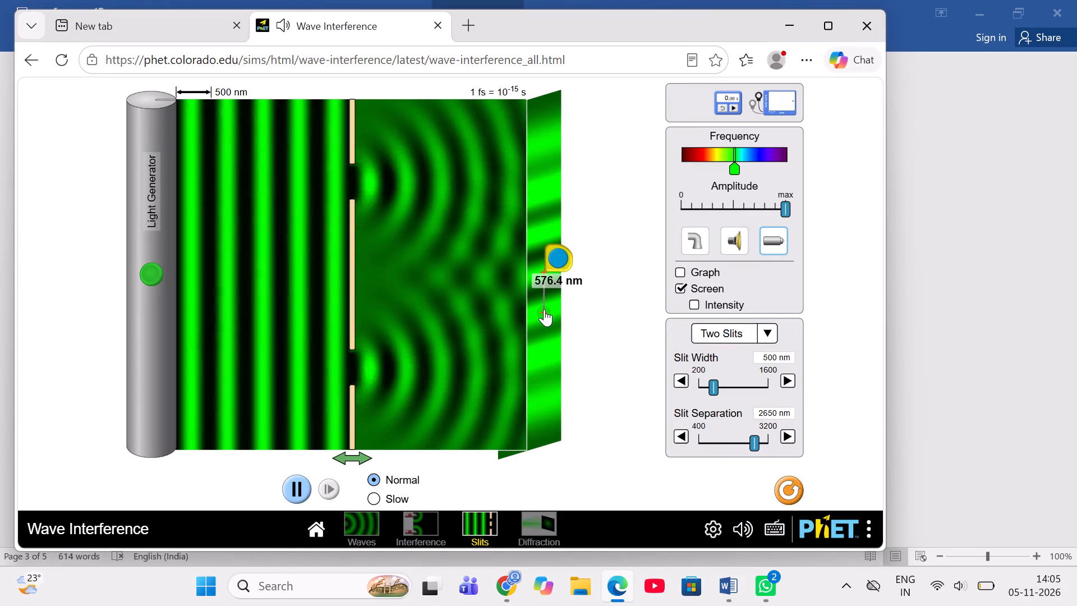
pyautogui.moveTo(544, 309); pyautogui.dragTo(544, 309)
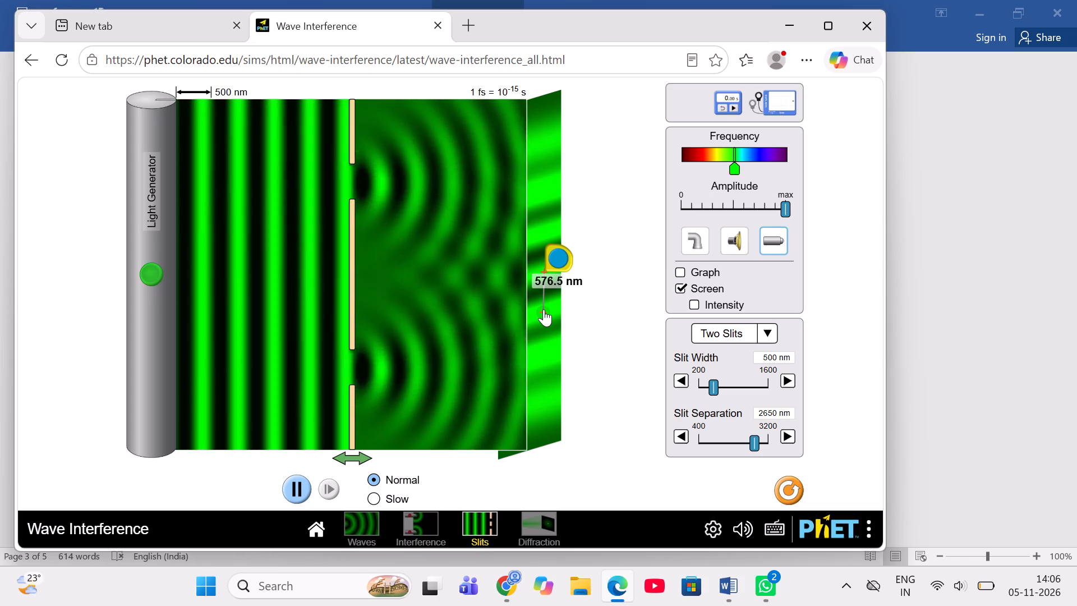
# Extend the measuring tape down the projection screen to measure from the central fringe to the second bright fringe below.
pyautogui.moveTo(544, 309); pyautogui.dragTo(541, 357)
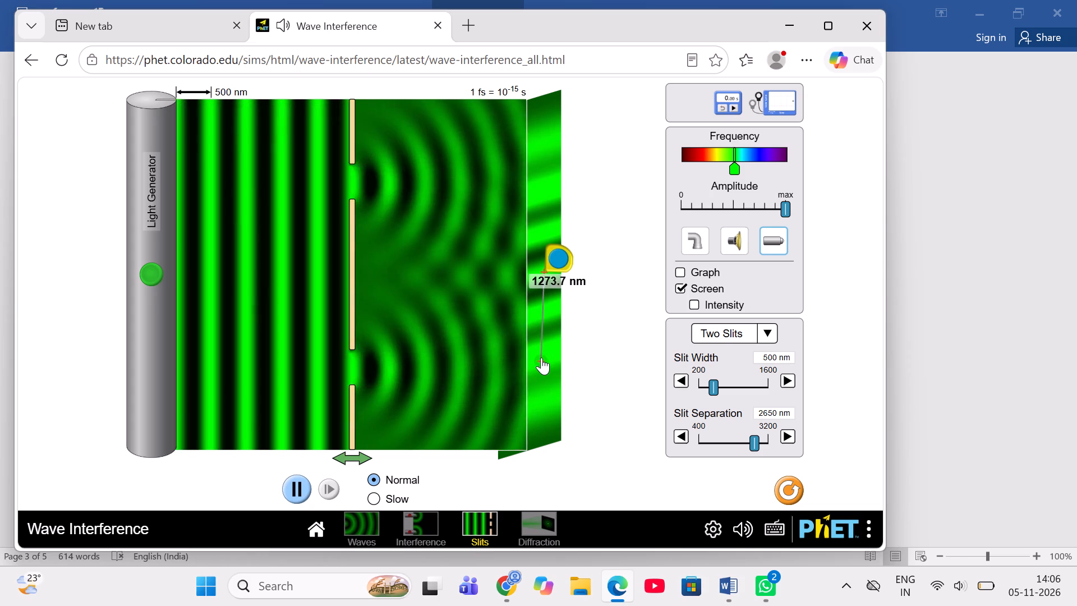
pyautogui.moveTo(541, 357); pyautogui.dragTo(543, 352)
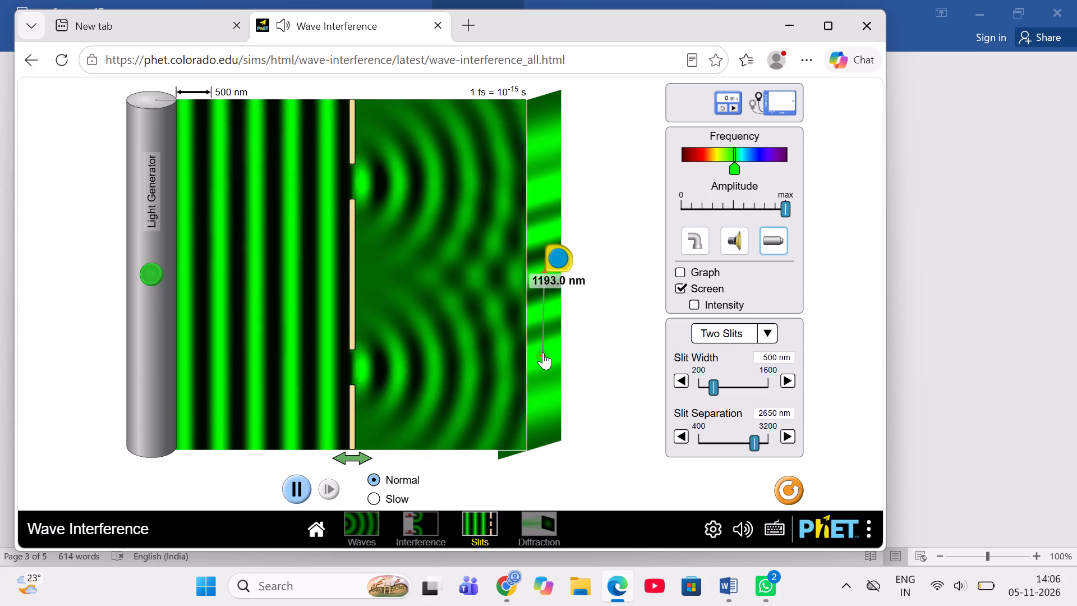
pyautogui.moveTo(543, 352); pyautogui.dragTo(543, 353)
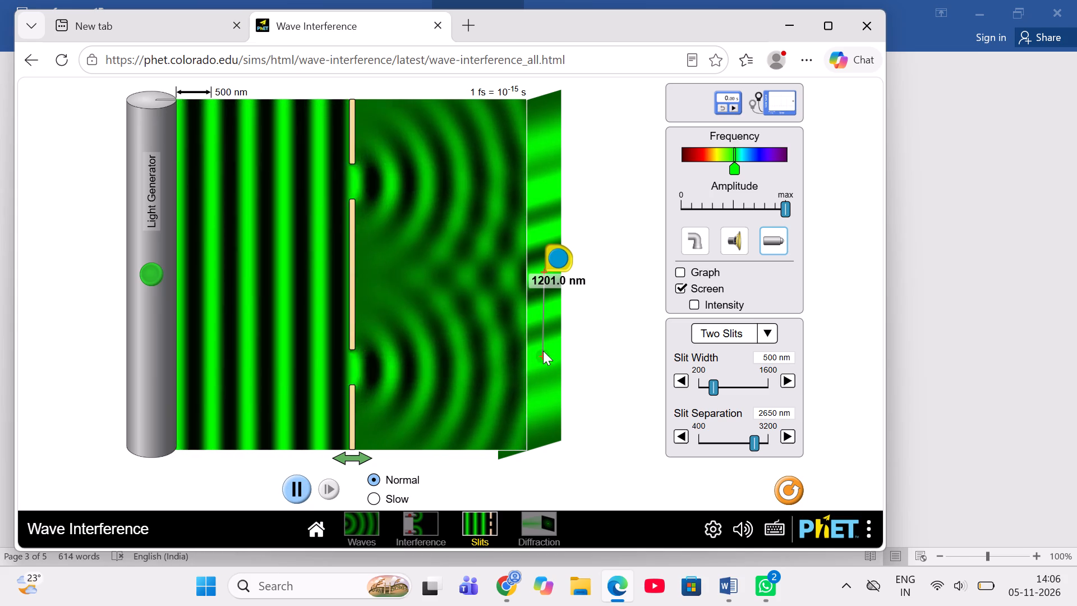
pyautogui.click(542, 355)
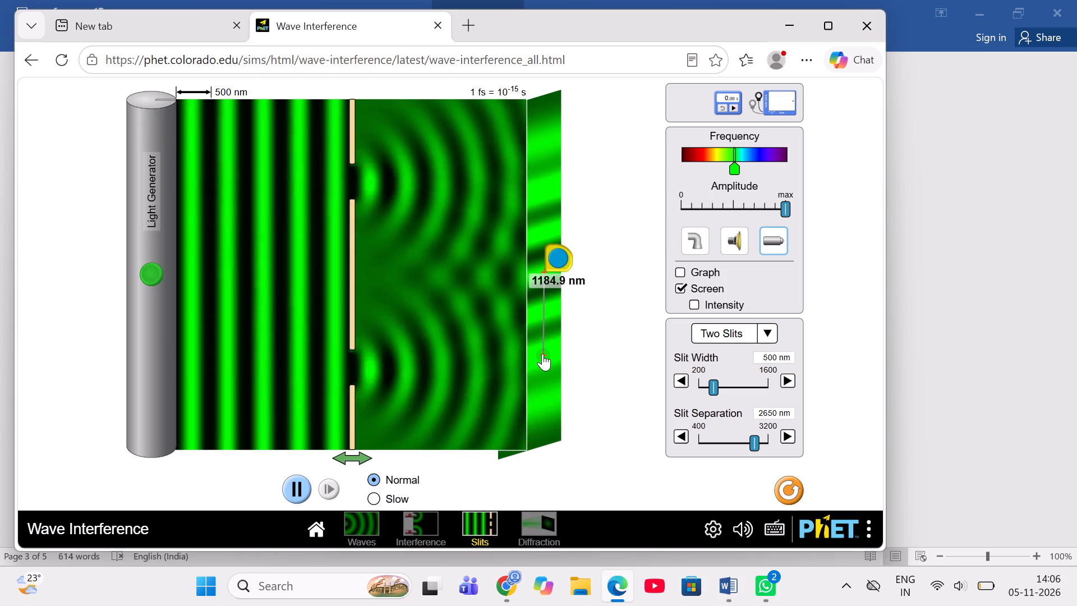
# Extend the measuring tape farther down the projection screen to measure from the central fringe to the third bright fringe below.
pyautogui.moveTo(542, 353); pyautogui.dragTo(542, 399)
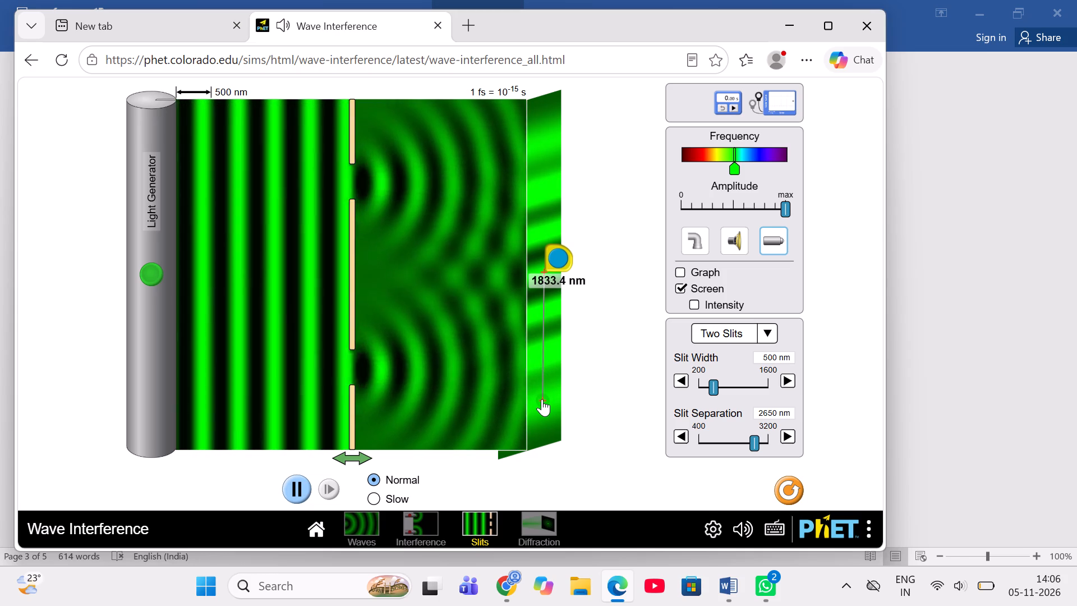
pyautogui.moveTo(542, 399); pyautogui.dragTo(543, 405)
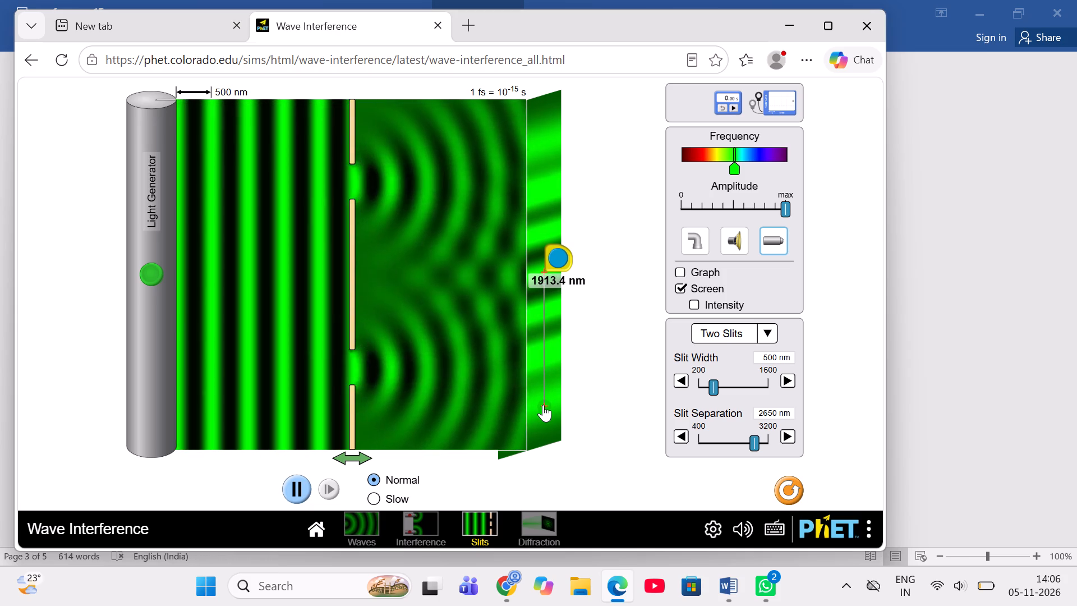
pyautogui.moveTo(543, 405); pyautogui.dragTo(542, 403)
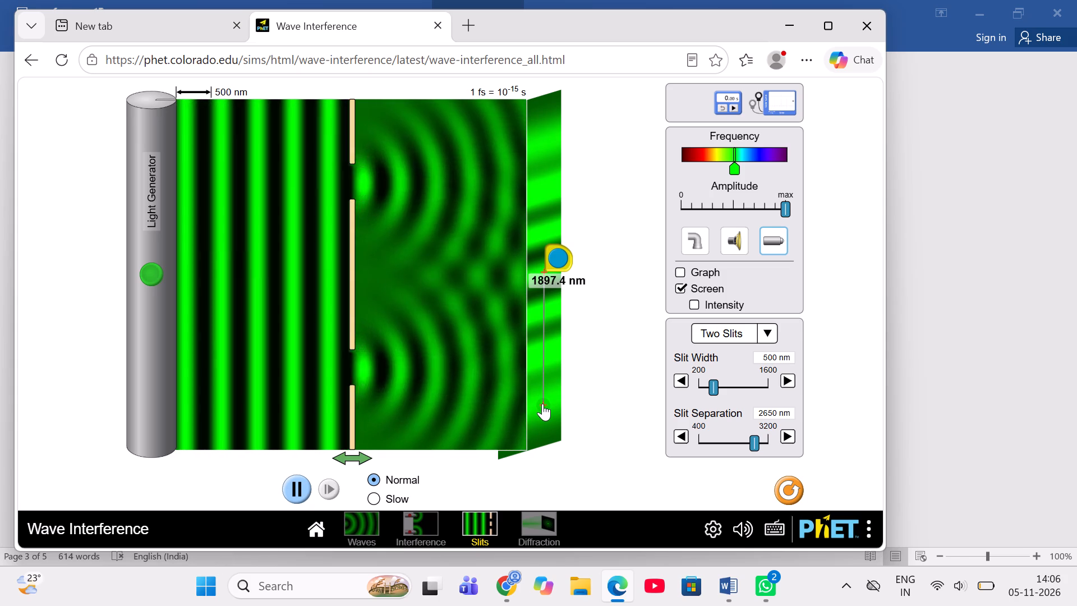
pyautogui.moveTo(542, 403); pyautogui.dragTo(542, 403)
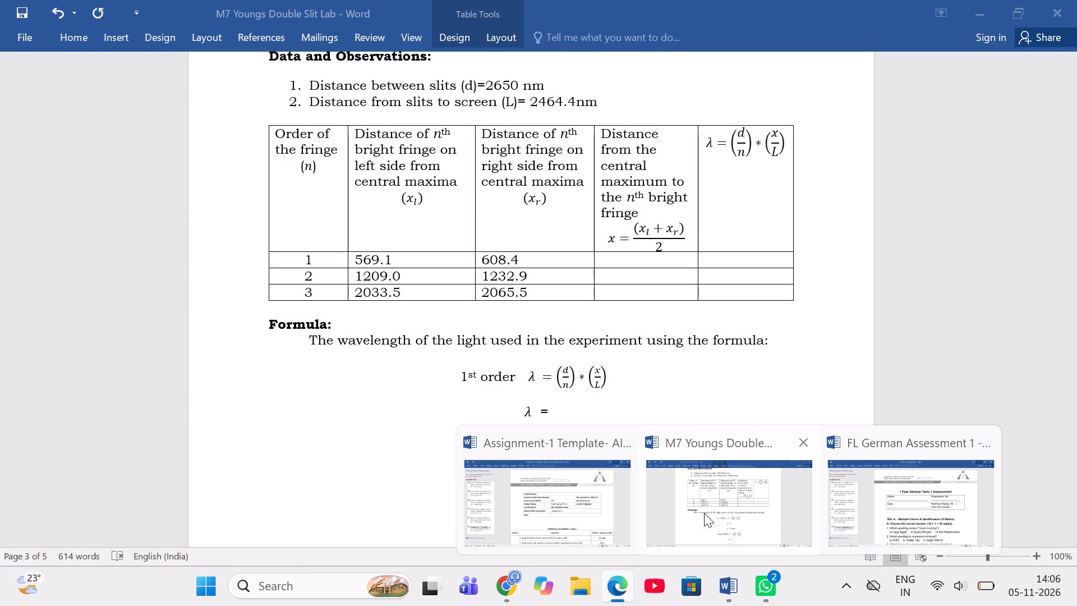
# Switch to the M7 Youngs Double Slit Lab document in Word and clear the first-order left-side distance in the observations table.
pyautogui.click(704, 513)
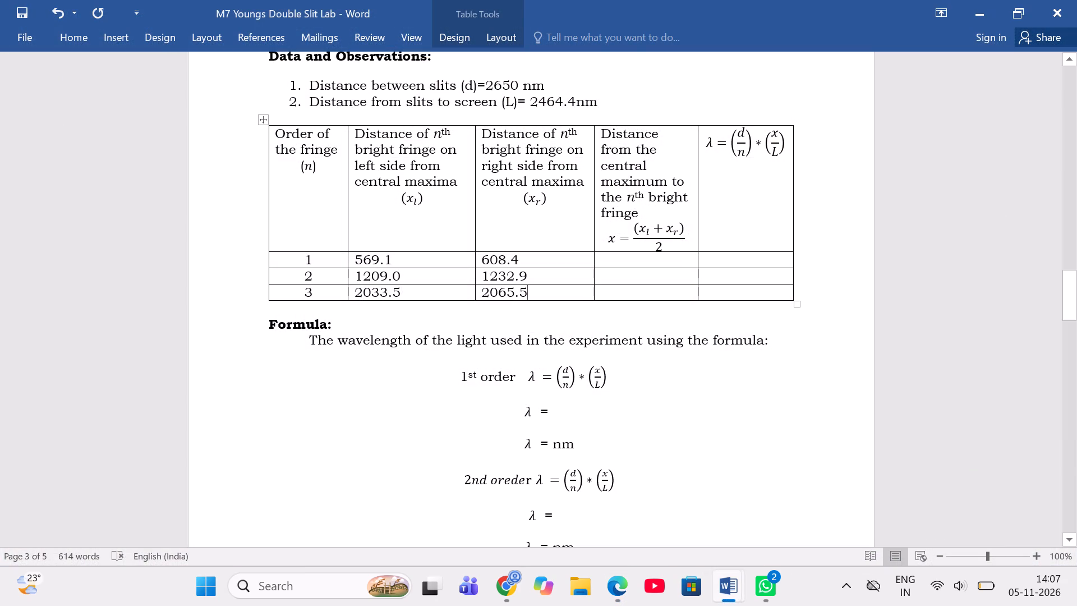
pyautogui.click(398, 260)
pyautogui.press('BackSpace')
pyautogui.press('BackSpace')
pyautogui.press('BackSpace')
pyautogui.press('BackSpace')
pyautogui.press('BackSpace')
pyautogui.press('BackSpace')
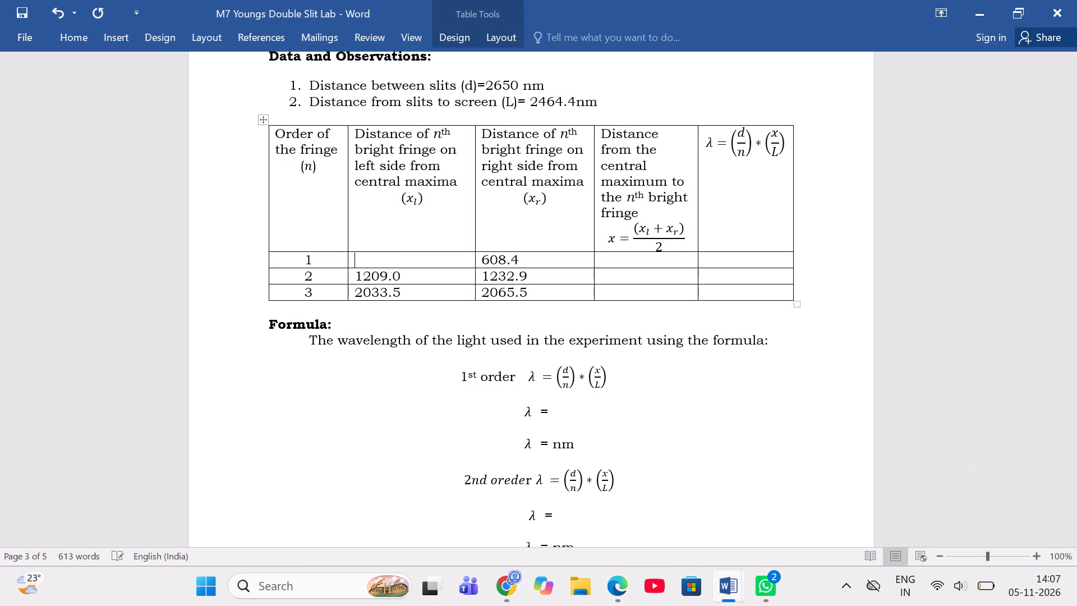
# Clear the second-order right-side fringe distance in the observations table.
pyautogui.press('Down')
pyautogui.press('Right')
pyautogui.press('Right')
pyautogui.press('Right')
pyautogui.press('Right')
pyautogui.press('Right')
pyautogui.press('Right')
pyautogui.press('Right')
pyautogui.press('Right')
pyautogui.press('Right')
pyautogui.press('Right')
pyautogui.press('Right')
pyautogui.press('Right')
pyautogui.press('Right')
pyautogui.press('BackSpace')
pyautogui.press('BackSpace')
pyautogui.press('BackSpace')
pyautogui.press('BackSpace')
pyautogui.press('BackSpace')
pyautogui.press('BackSpace')
pyautogui.press('BackSpace')
pyautogui.press('BackSpace')
pyautogui.press('BackSpace')
pyautogui.press('BackSpace')
pyautogui.press('BackSpace')
pyautogui.press('BackSpace')
pyautogui.press('BackSpace')
pyautogui.press('BackSpace')
pyautogui.press('BackSpace')
pyautogui.press('BackSpace')
pyautogui.press('BackSpace')
pyautogui.press('BackSpace')
pyautogui.press('BackSpace')
pyautogui.press('BackSpace')
# Clear the second-order left-side fringe distance in the observations table.
pyautogui.press('Left')
pyautogui.press('Left')
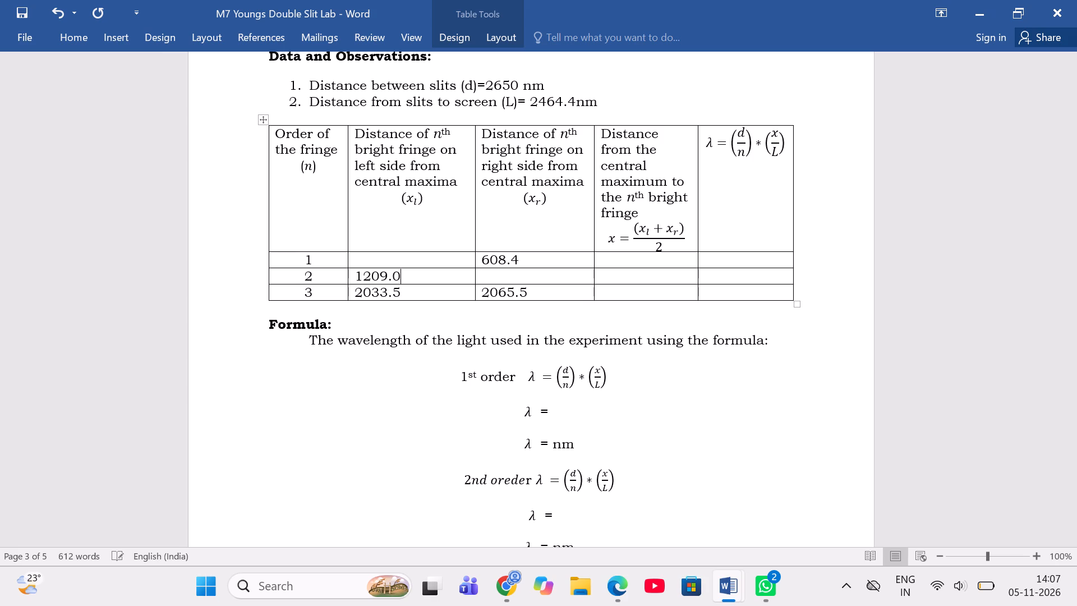
pyautogui.press('Right')
pyautogui.press('BackSpace')
pyautogui.press('BackSpace')
pyautogui.press('BackSpace')
pyautogui.press('BackSpace')
pyautogui.press('BackSpace')
pyautogui.press('BackSpace')
pyautogui.press('BackSpace')
pyautogui.press('BackSpace')
# Clear the third-order right-side fringe distance in the observations table.
pyautogui.press('Down')
pyautogui.press('BackSpace')
pyautogui.press('Right')
pyautogui.press('Right')
pyautogui.press('Right')
pyautogui.press('Right')
pyautogui.press('Right')
pyautogui.press('Right')
pyautogui.press('Right')
pyautogui.press('Right')
pyautogui.press('Right')
pyautogui.press('Right')
pyautogui.press('Right')
pyautogui.press('Right')
pyautogui.press('Right')
pyautogui.press('Right')
pyautogui.press('Right')
pyautogui.press('Right')
pyautogui.press('Right')
pyautogui.press('Right')
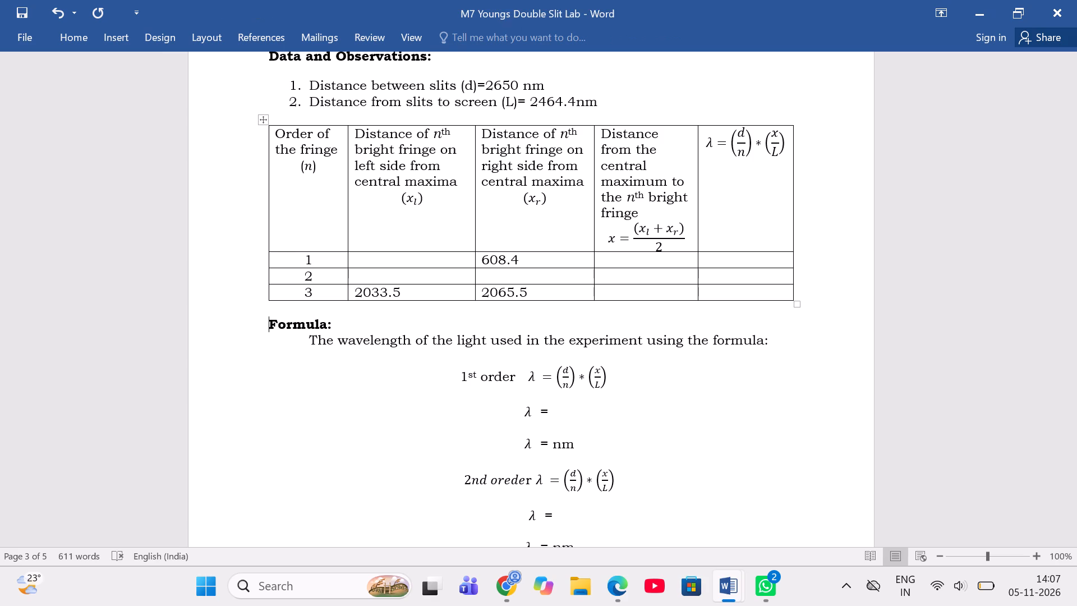
pyautogui.press('Left')
pyautogui.press('Left')
pyautogui.press('Left')
pyautogui.press('Left')
pyautogui.press('Left')
pyautogui.press('Left')
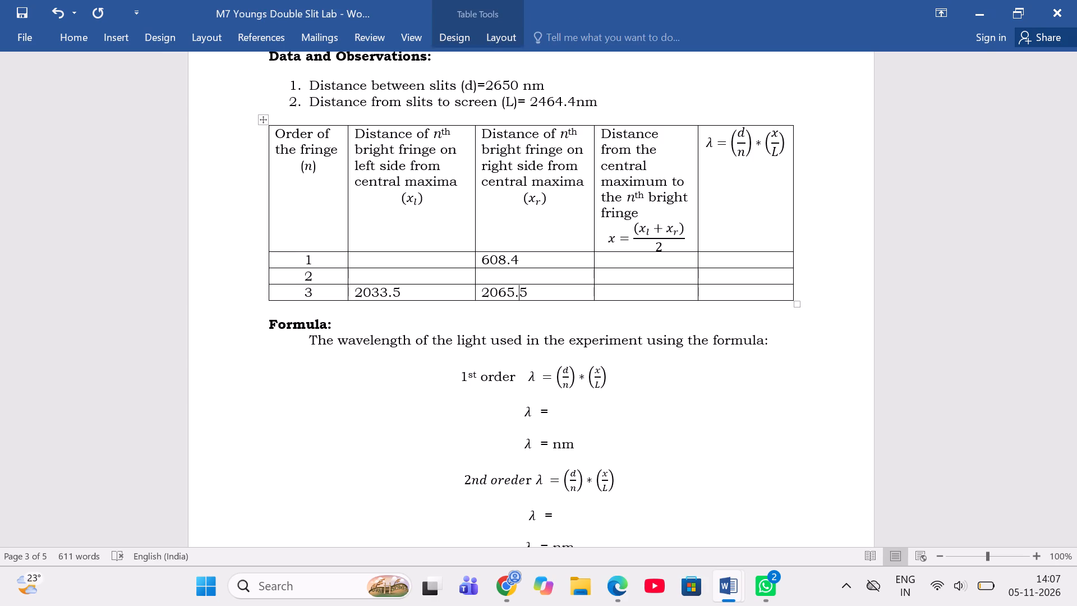
pyautogui.press('Right')
pyautogui.press('BackSpace')
pyautogui.press('BackSpace')
pyautogui.press('BackSpace')
pyautogui.press('BackSpace')
pyautogui.press('BackSpace')
pyautogui.press('BackSpace')
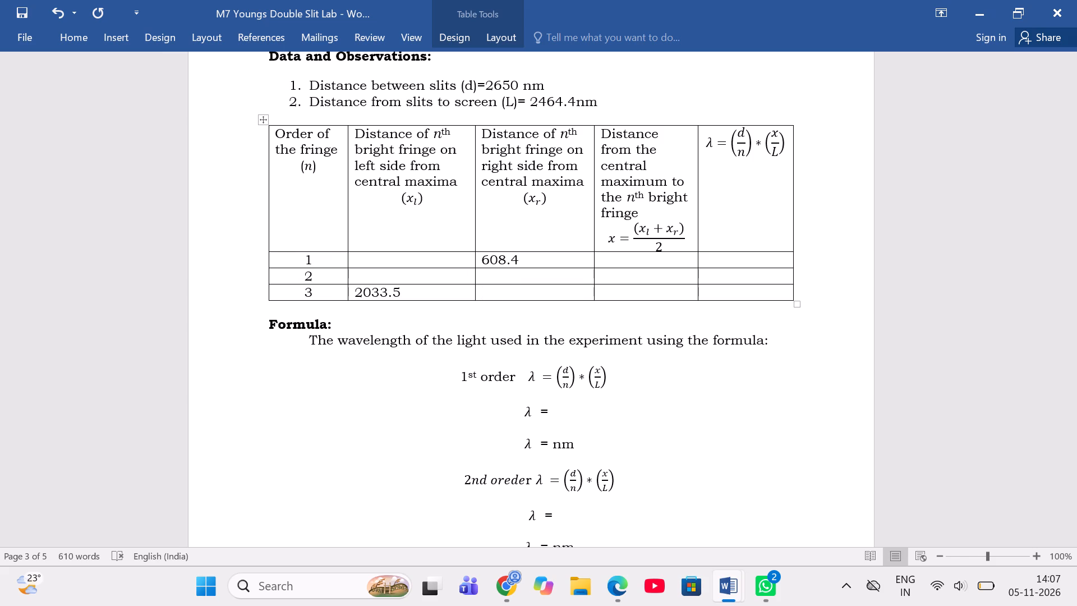
# Clear the third-order left-side fringe distance in the observations table.
pyautogui.press('Left')
pyautogui.press('BackSpace')
pyautogui.press('BackSpace')
pyautogui.press('BackSpace')
pyautogui.press('BackSpace')
pyautogui.press('BackSpace')
pyautogui.press('BackSpace')
pyautogui.press('BackSpace')
pyautogui.press('BackSpace')
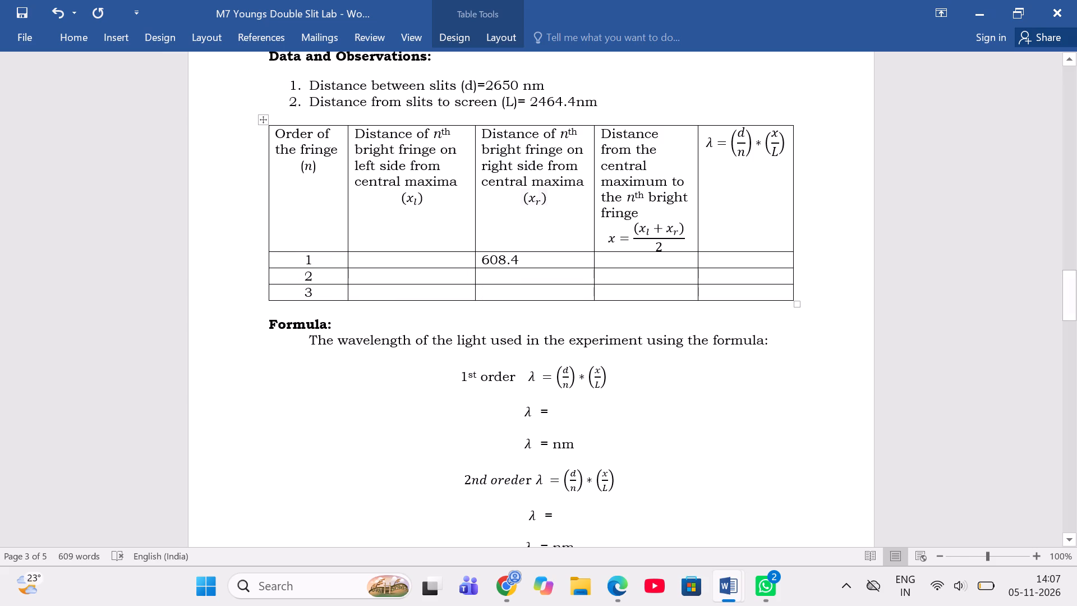
# Clear the first-order right-side fringe distance in the observations table.
pyautogui.click(518, 256)
pyautogui.press('BackSpace')
pyautogui.press('BackSpace')
pyautogui.press('BackSpace')
pyautogui.press('BackSpace')
pyautogui.press('BackSpace')
pyautogui.press('BackSpace')
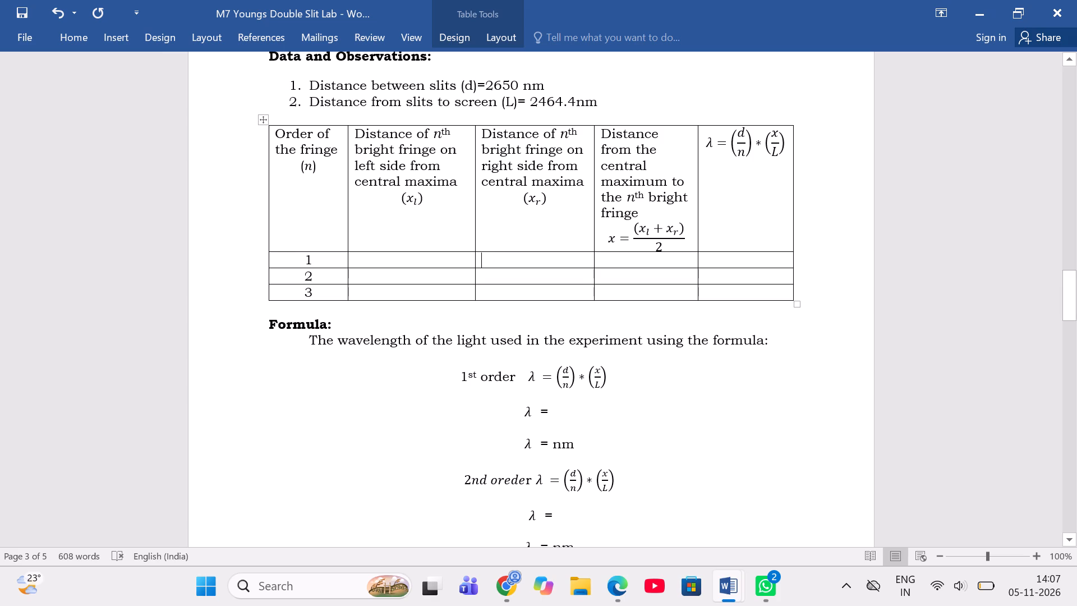
# Fill the left-side fringe distance column of the observations table with 552.8, 1145.0 and 1833.3 for orders 1, 2 and 3.
pyautogui.click(356, 256)
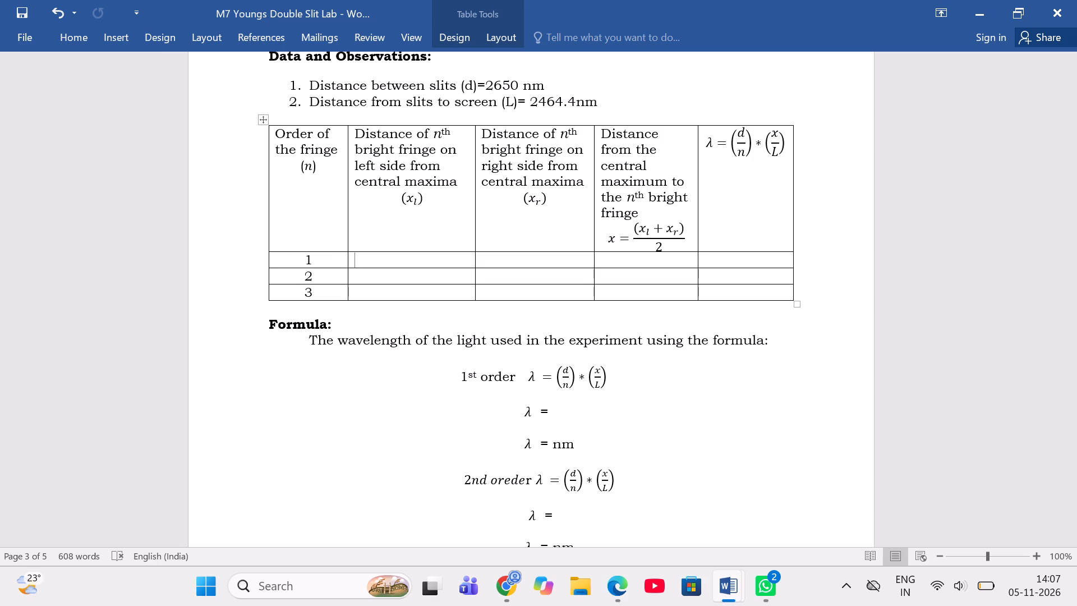
pyautogui.write('552')
pyautogui.press('.')
pyautogui.press('8')
pyautogui.press('Down')
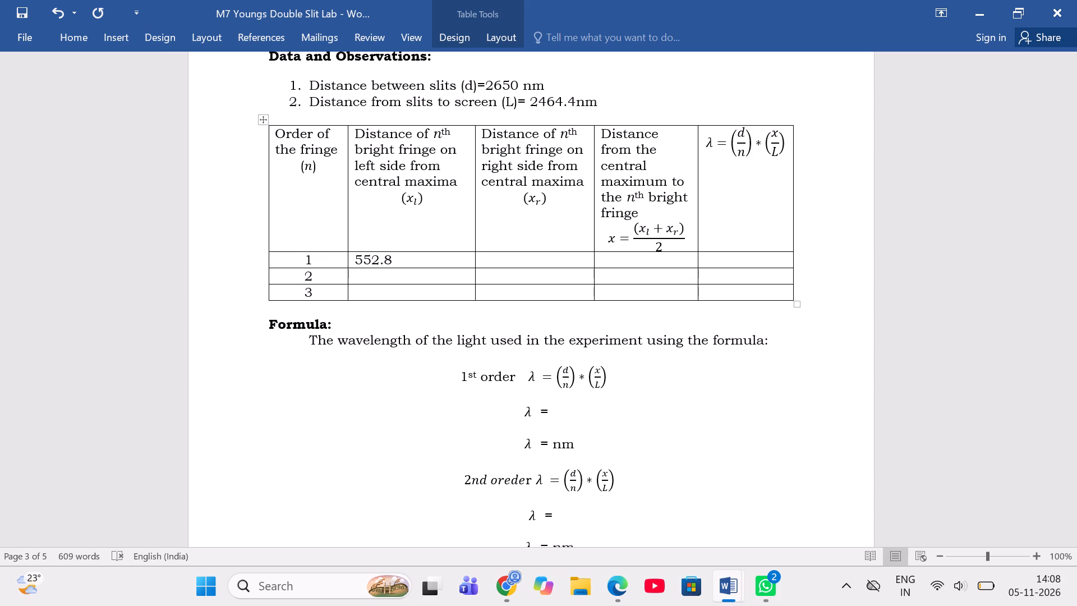
pyautogui.write('1145')
pyautogui.write('.0')
pyautogui.press('Down')
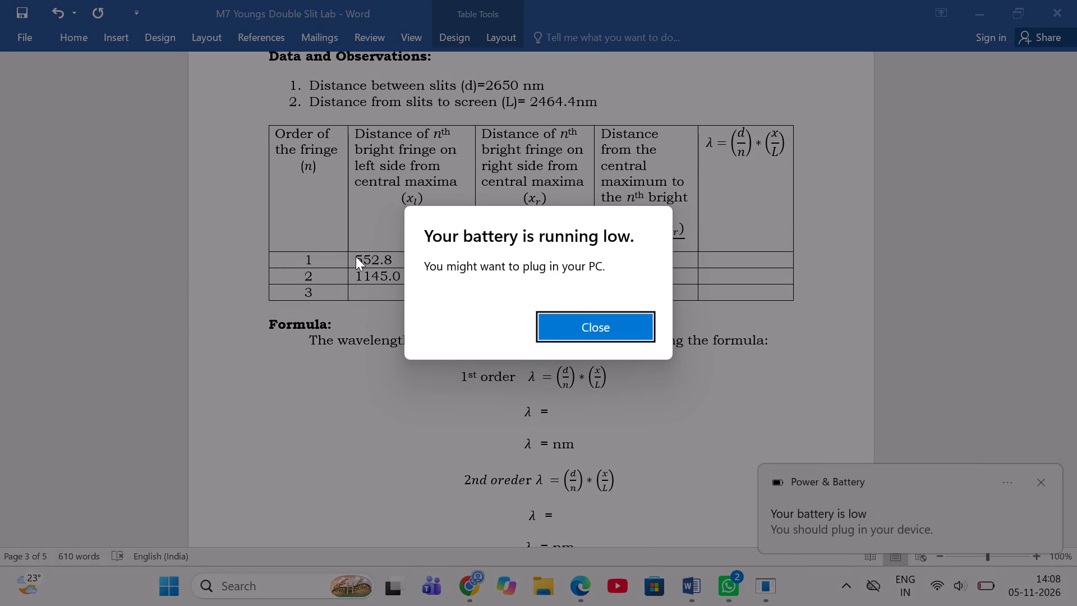
pyautogui.click(358, 392)
pyautogui.click(703, 407)
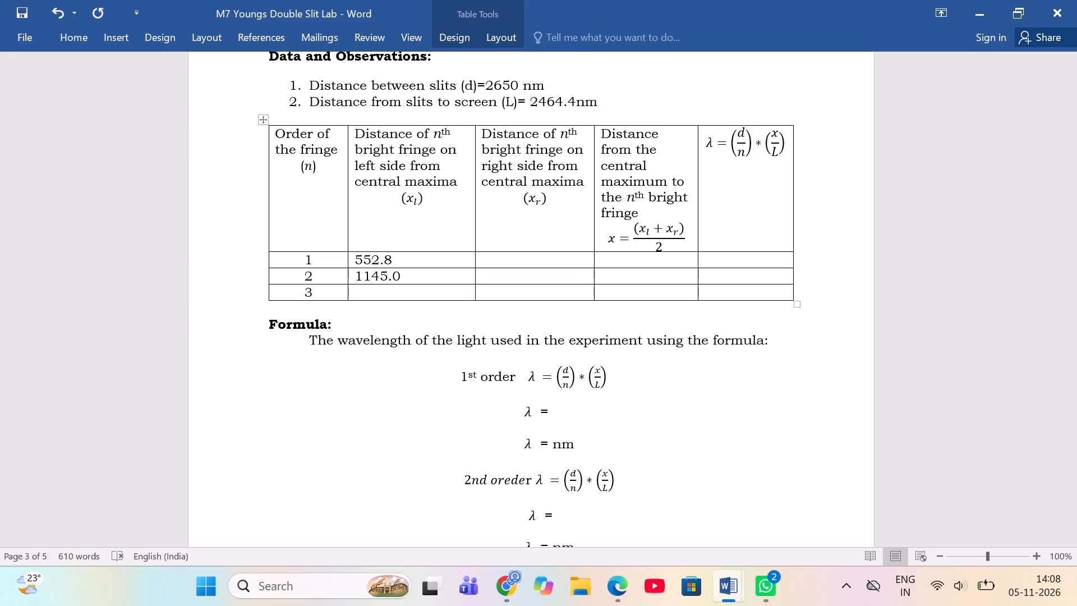
pyautogui.press('1')
pyautogui.write('833')
pyautogui.press('.')
pyautogui.press('3')
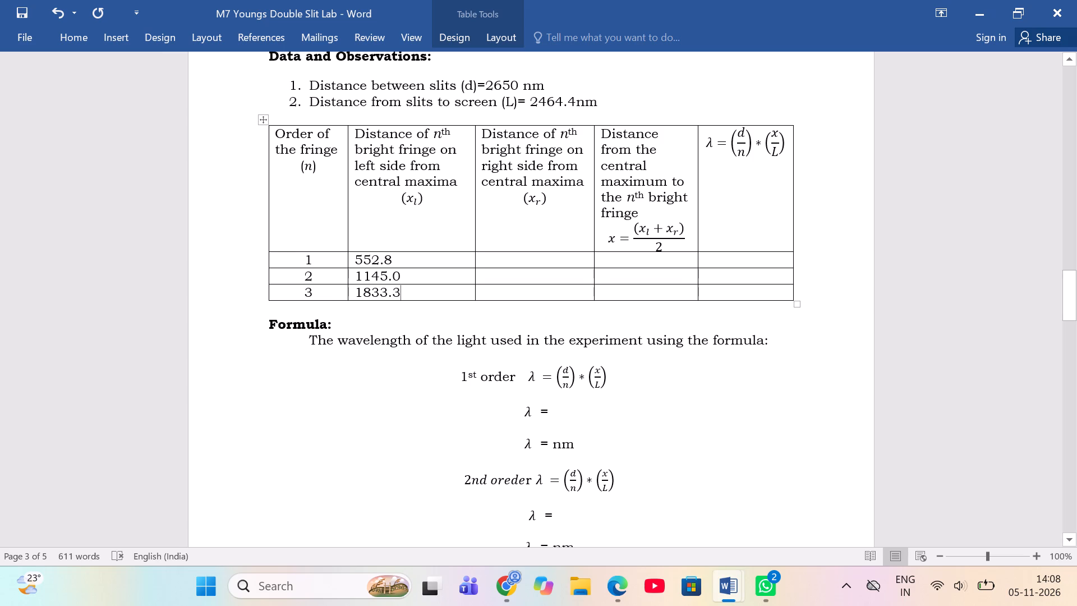
# Fill the right-side fringe distance column of the observations table with 576.5, 1184.9 and 1897.5 for orders 1, 2 and 3.
pyautogui.click(484, 262)
pyautogui.click(484, 262)
pyautogui.press('5')
pyautogui.write('76')
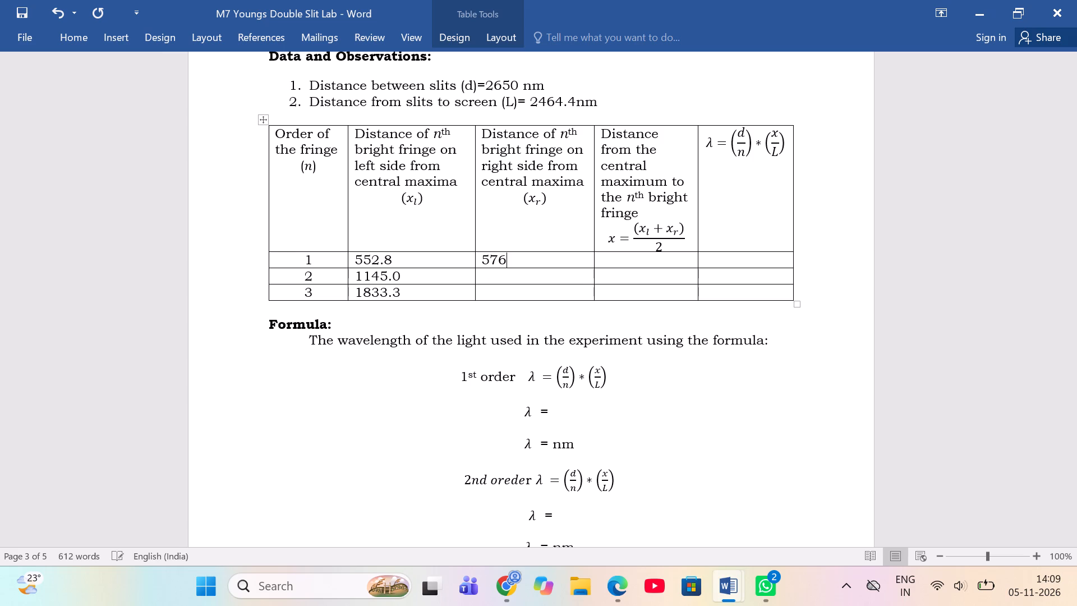
pyautogui.press('.')
pyautogui.press('5')
pyautogui.click(489, 278)
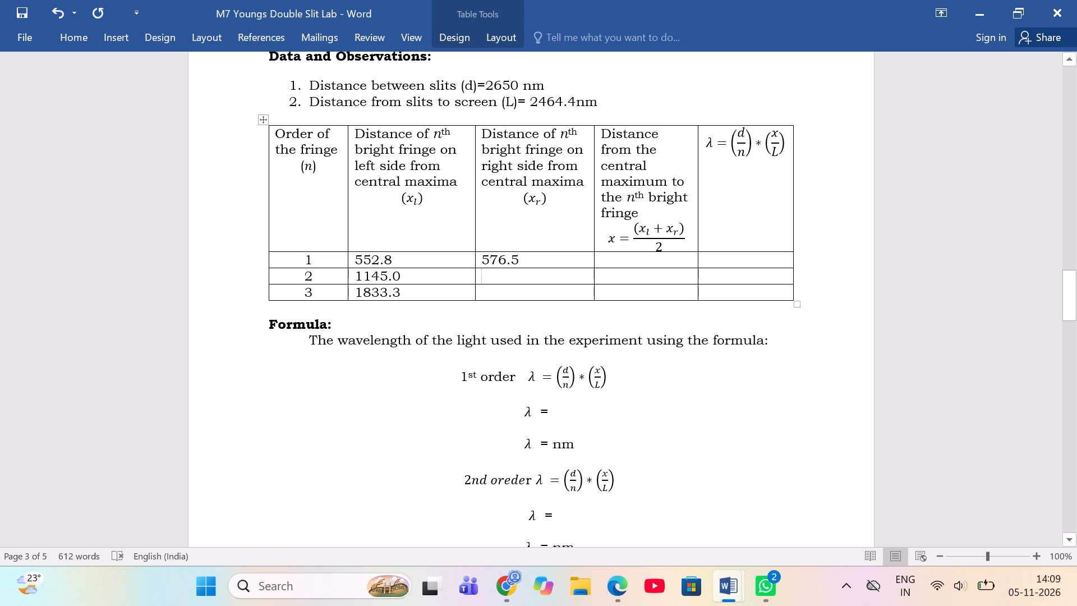
pyautogui.write('11')
pyautogui.write('84')
pyautogui.write('.9')
pyautogui.press('Down')
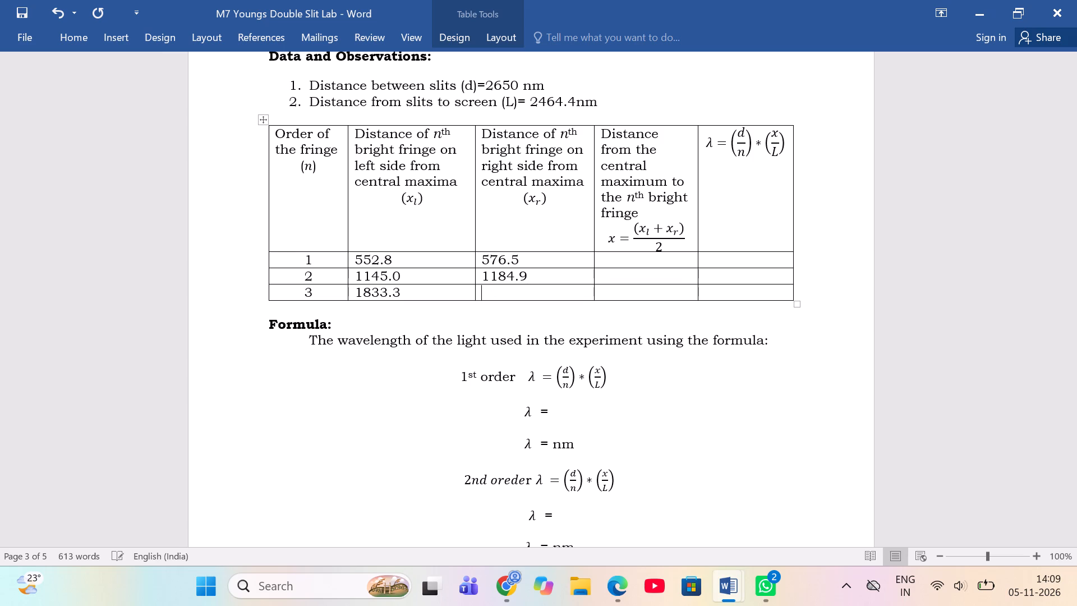
pyautogui.press('1')
pyautogui.write('897')
pyautogui.press('.')
pyautogui.press('5')
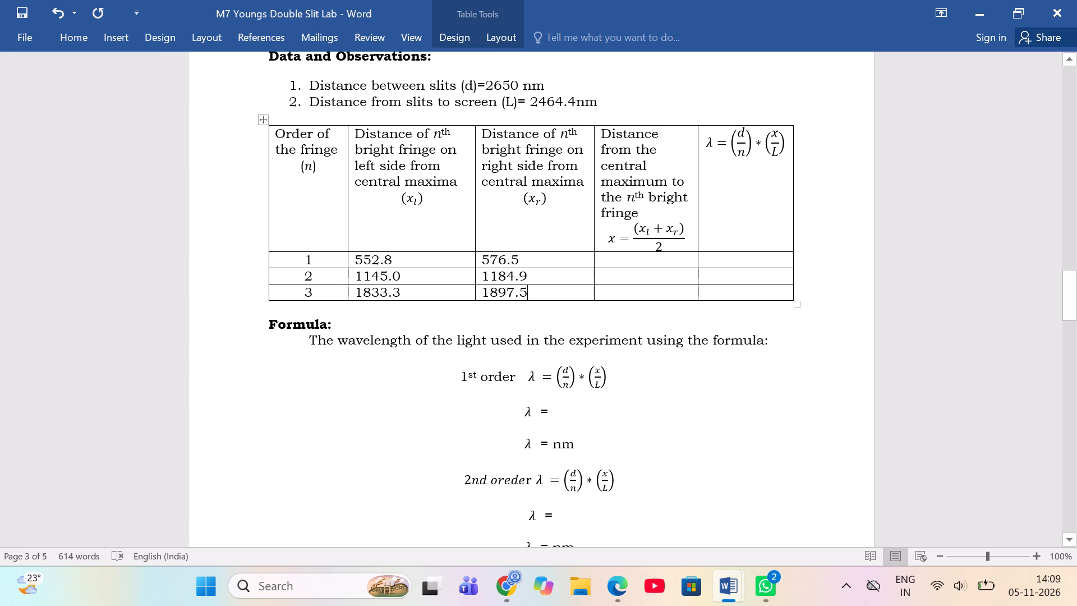
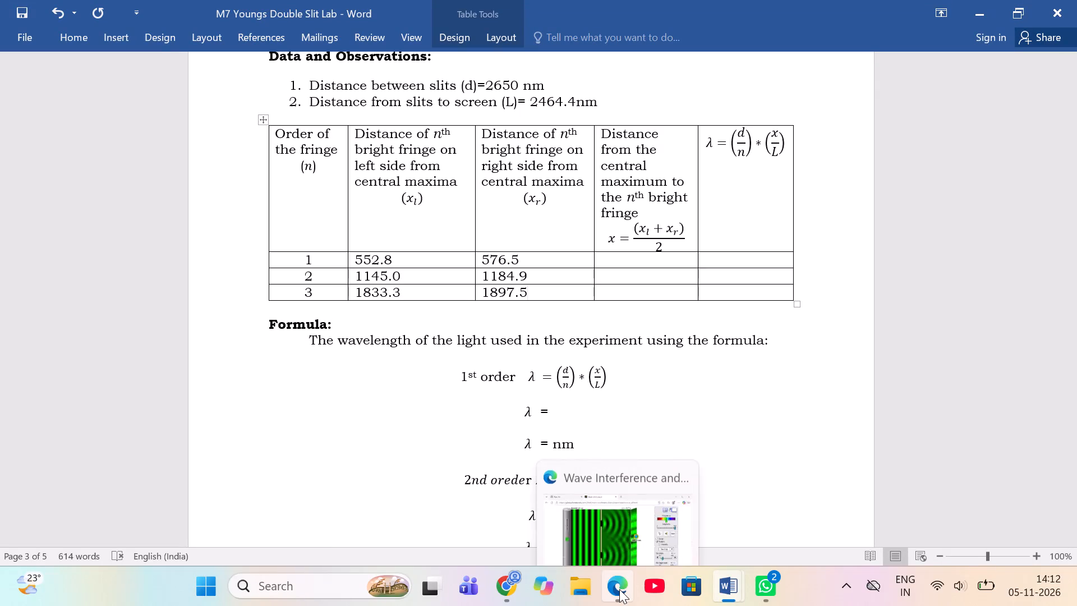
# Switch to the PhET simulation in Edge, shorten the third-order right-side fringe measurement to about 1825.4 nm, and return to the Word lab document.
pyautogui.click(619, 511)
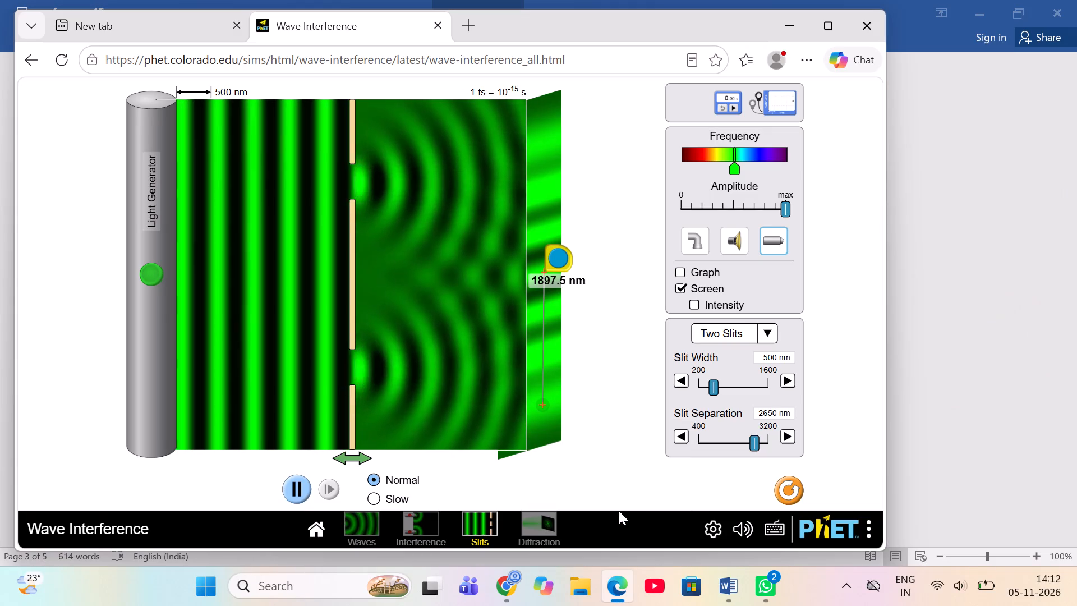
pyautogui.moveTo(542, 401); pyautogui.dragTo(542, 397)
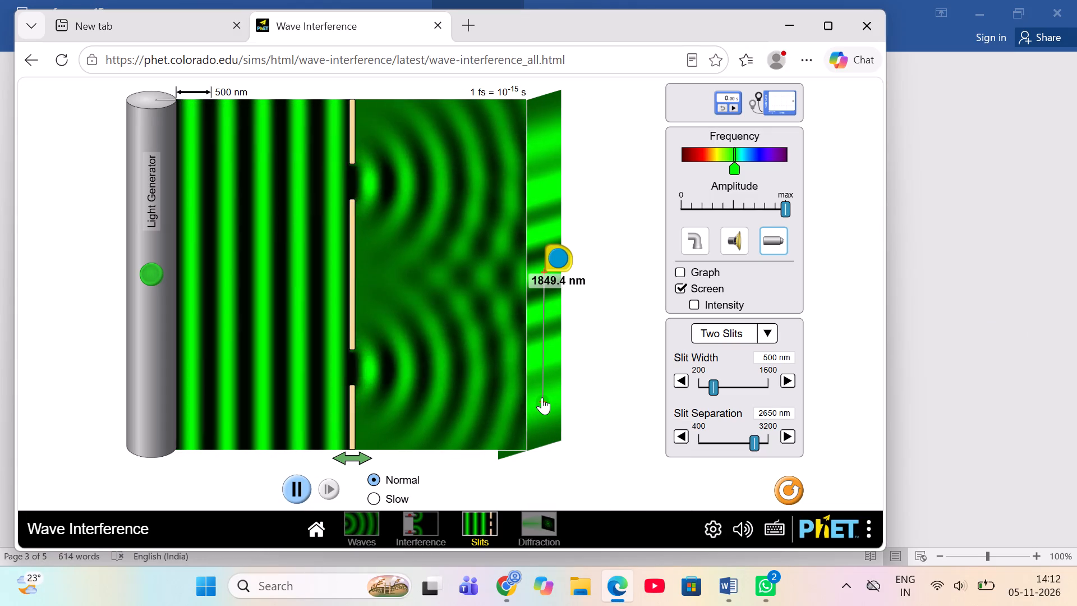
pyautogui.moveTo(542, 397); pyautogui.dragTo(542, 396)
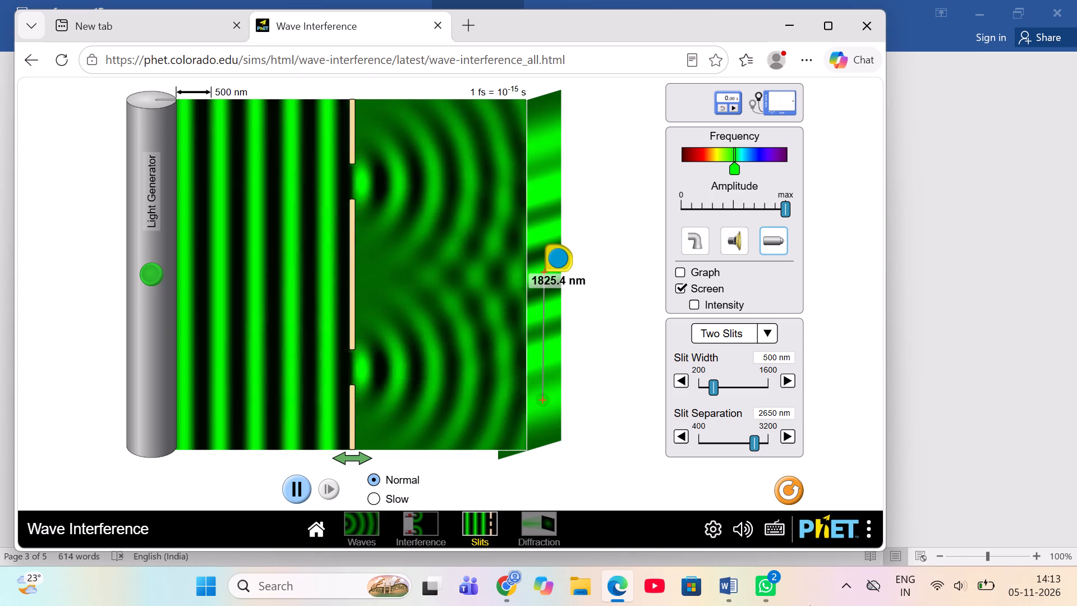
pyautogui.click(705, 535)
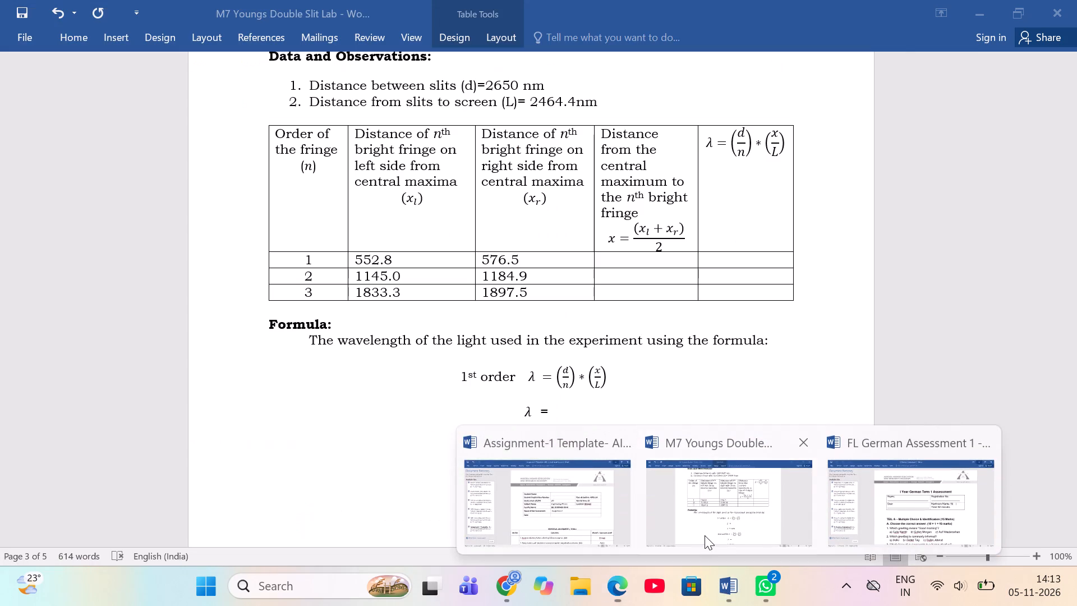
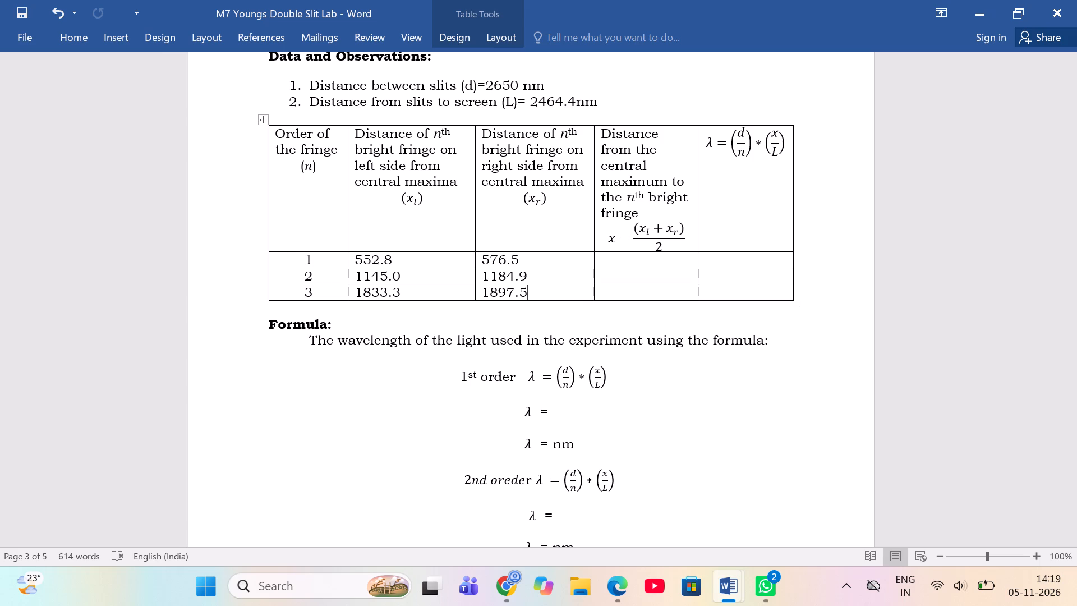
# Look through the lab document from the student details and observations table to the Conclusion section and viva voce questions.
pyautogui.scroll(1, 405, 250)
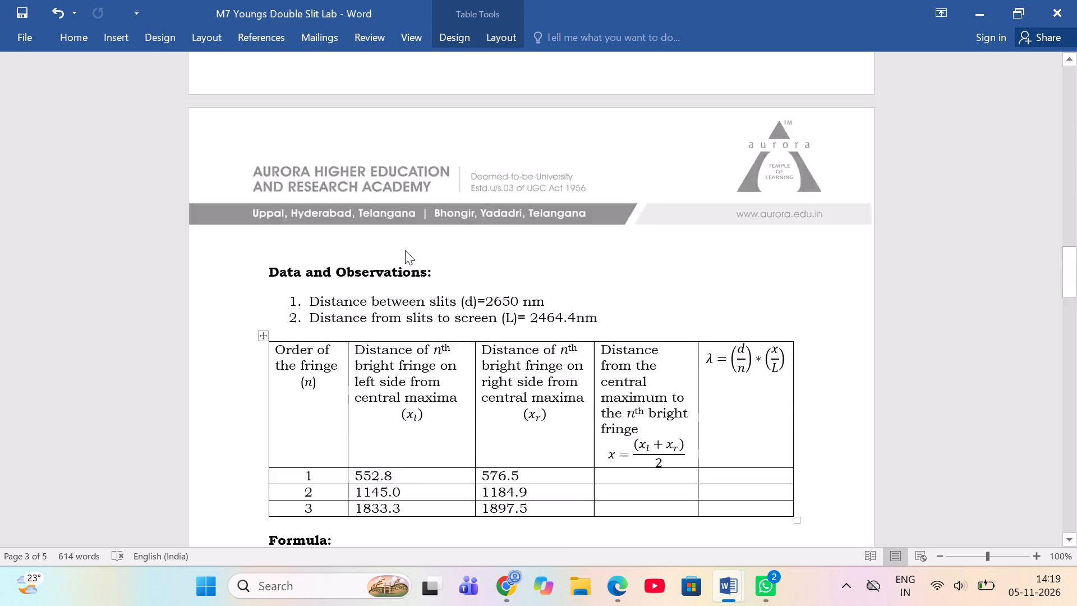
pyautogui.scroll(7, 405, 250)
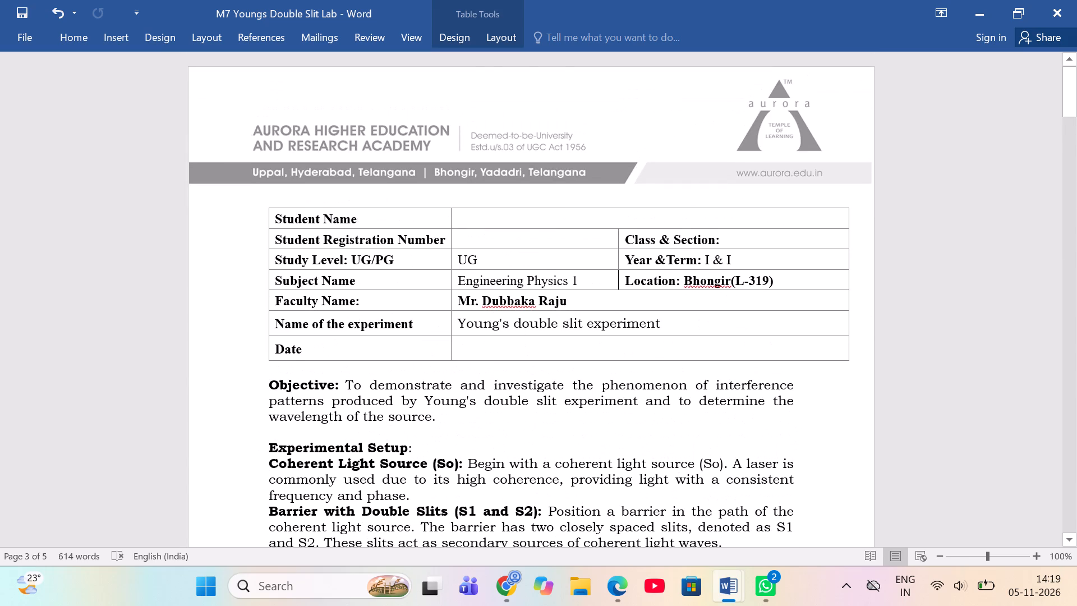
pyautogui.scroll(-2, 490, 178)
pyautogui.scroll(1, 490, 178)
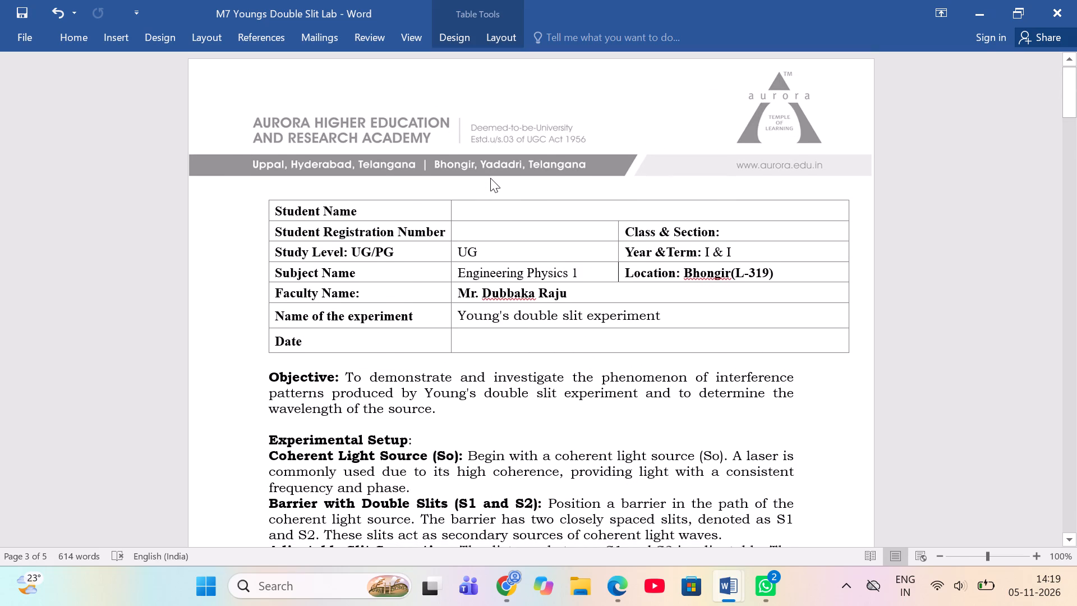
pyautogui.scroll(-17, 490, 178)
pyautogui.scroll(2, 490, 178)
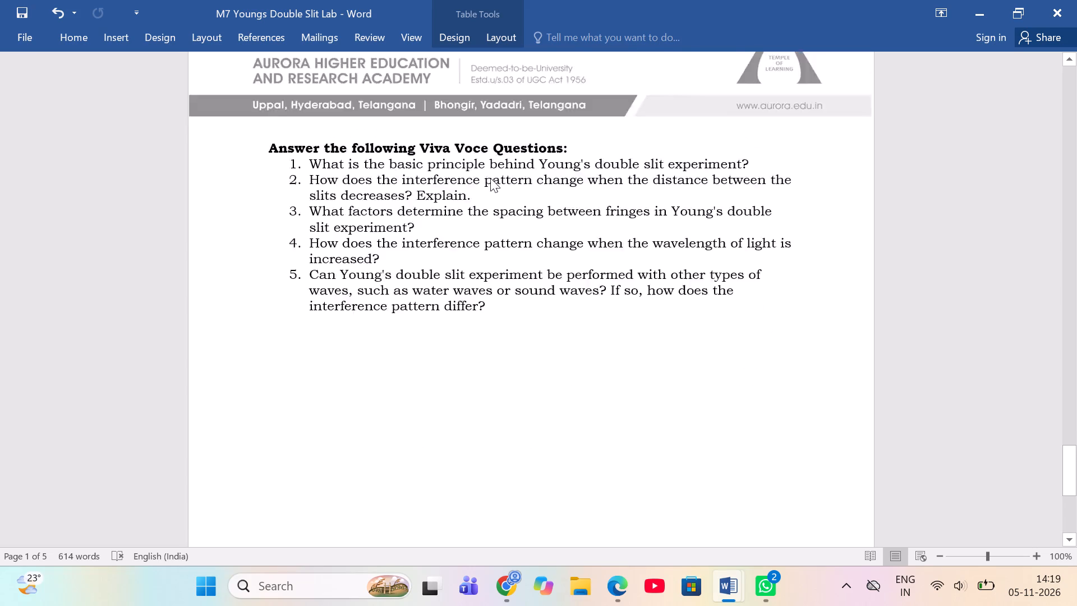
pyautogui.scroll(4, 490, 178)
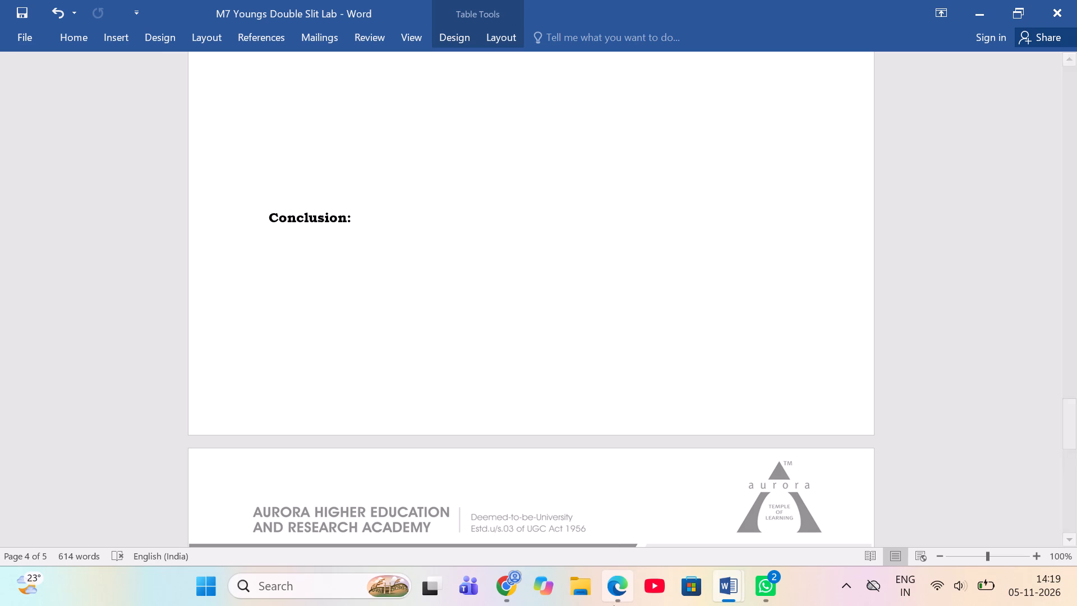
# Switch to the PhET simulation in Edge and shorten the measuring tape along the screen to about 1681.3 nm.
pyautogui.click(612, 499)
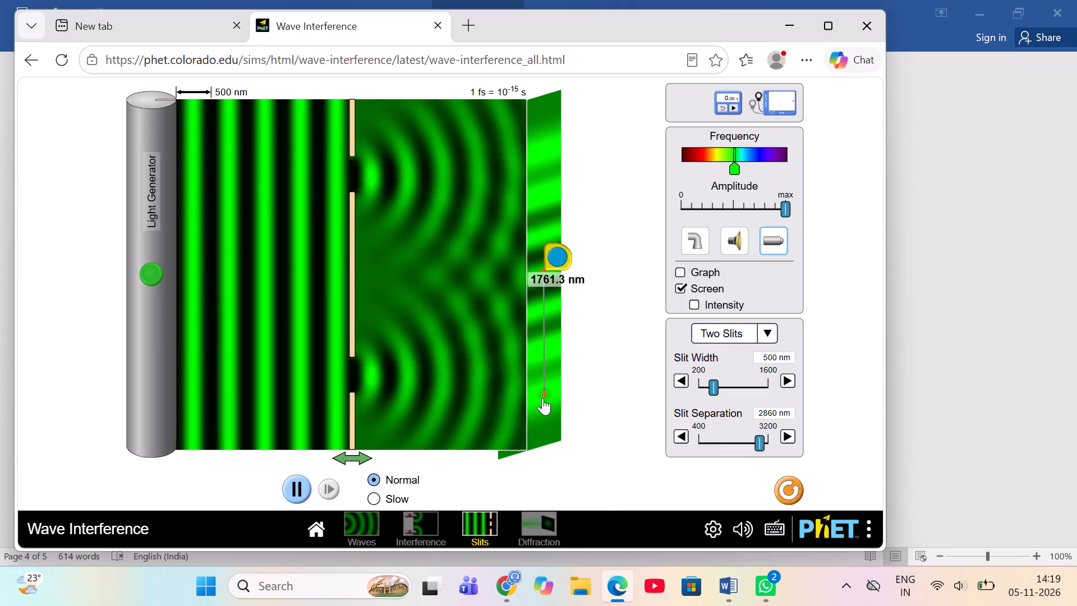
pyautogui.click(545, 391)
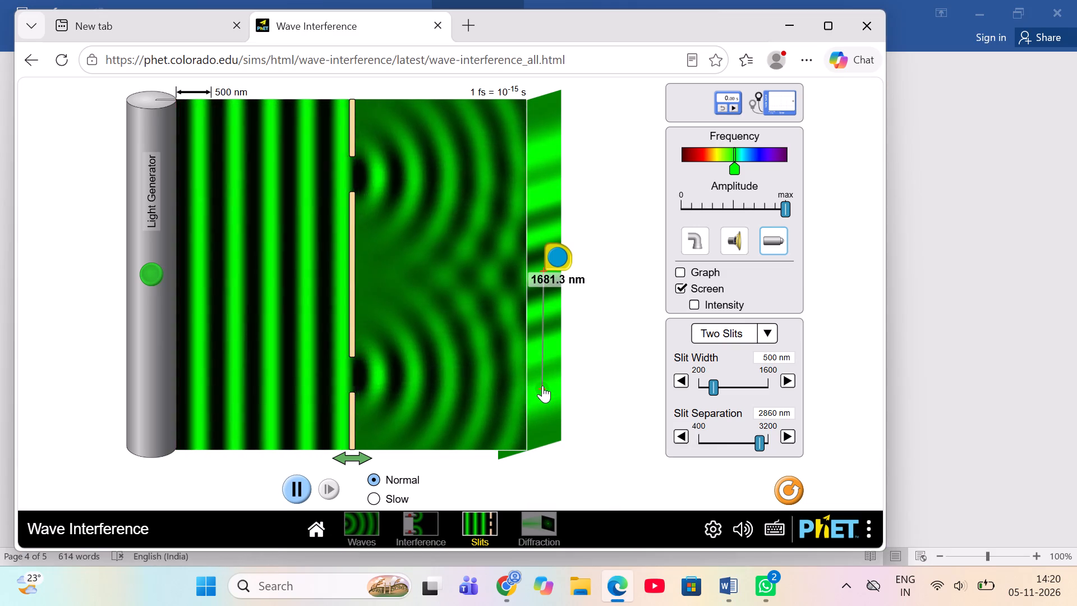
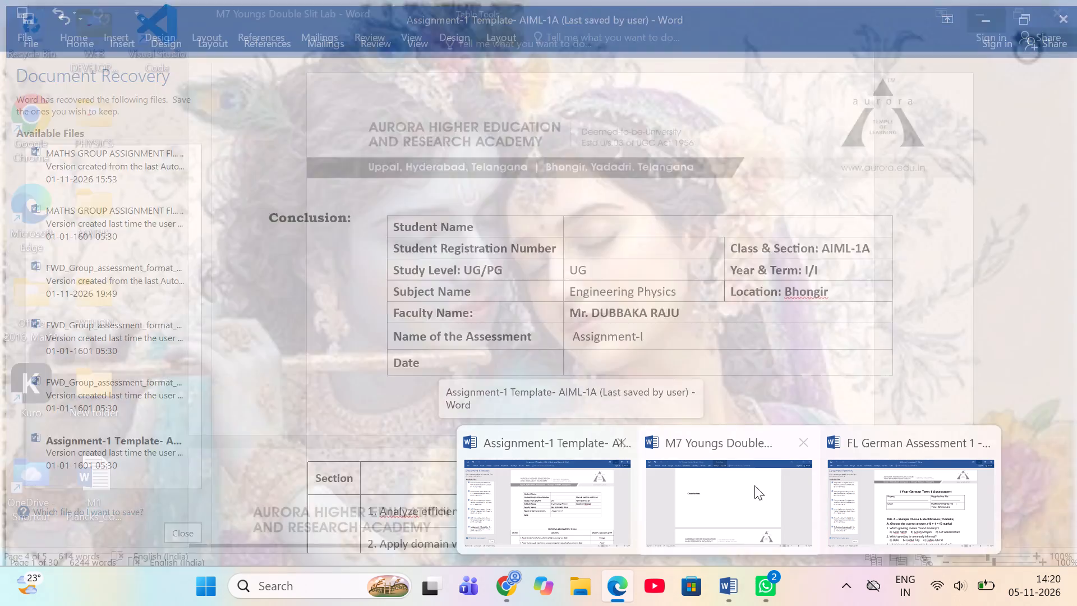
# Switch to the M7 Youngs Double Slit Lab document in Word and examine the fringe distances in the Data and Observations table.
pyautogui.click(731, 501)
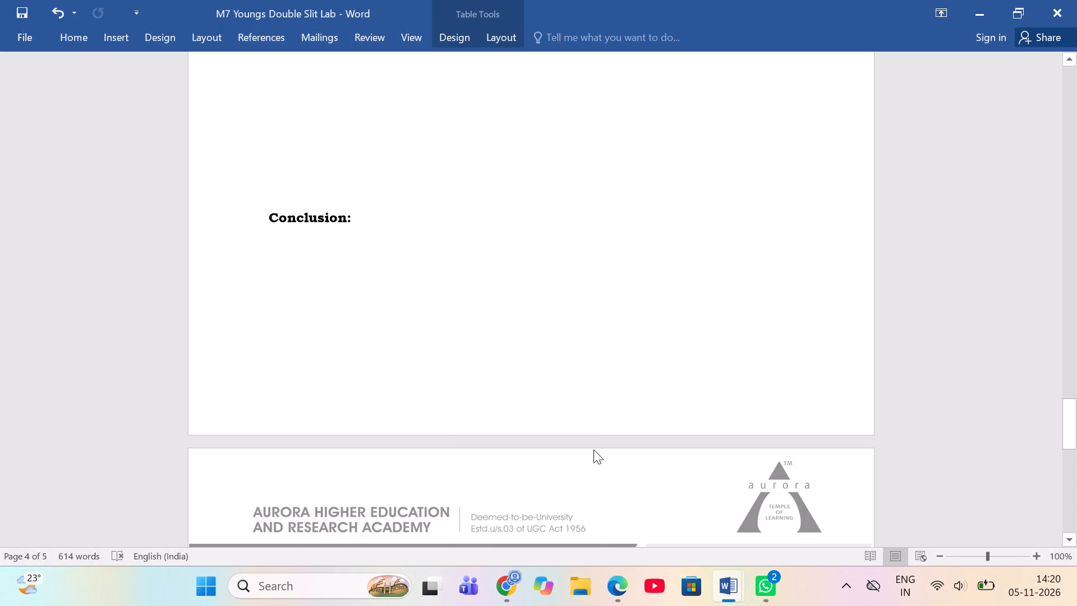
pyautogui.scroll(4, 593, 449)
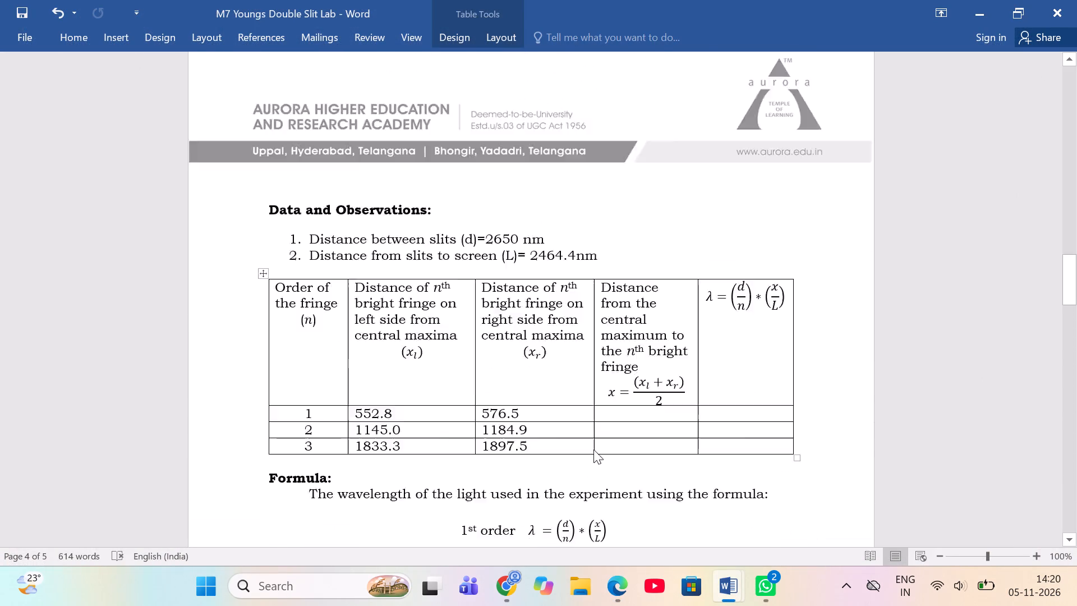
pyautogui.scroll(2, 593, 449)
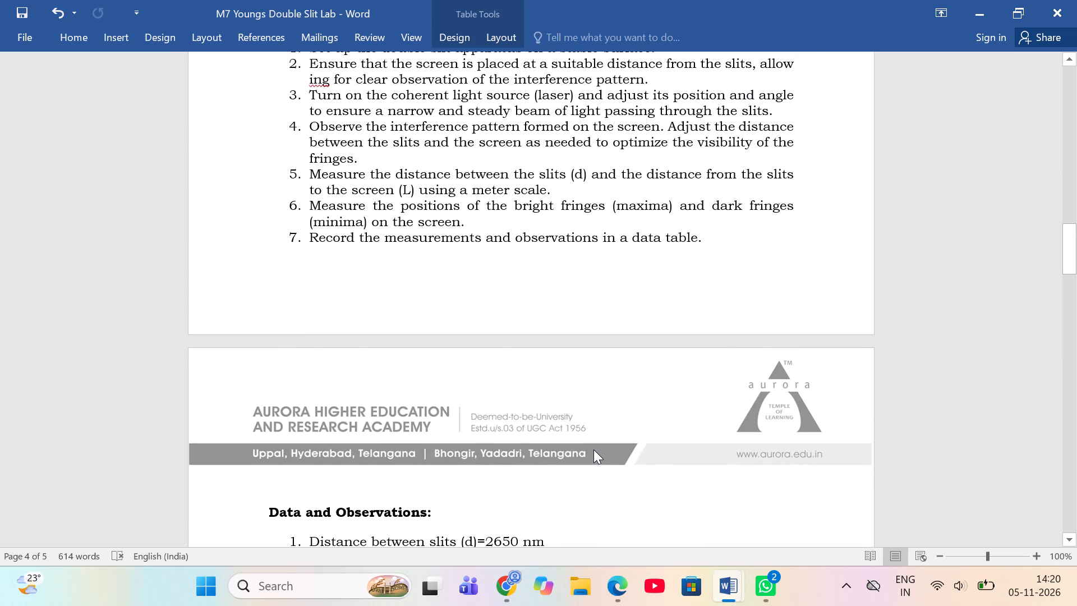
pyautogui.scroll(-3, 593, 449)
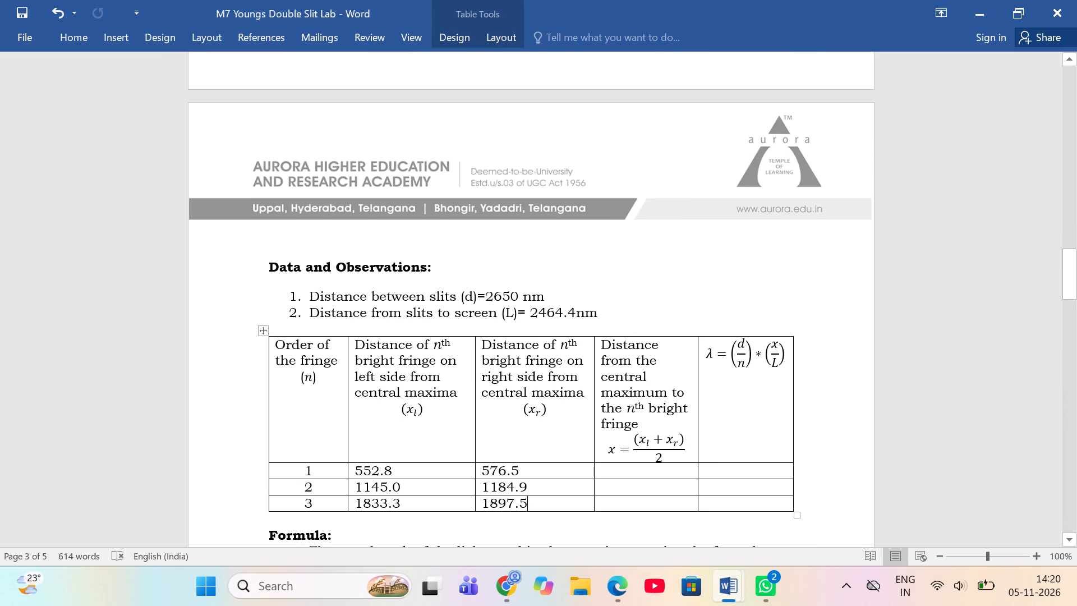
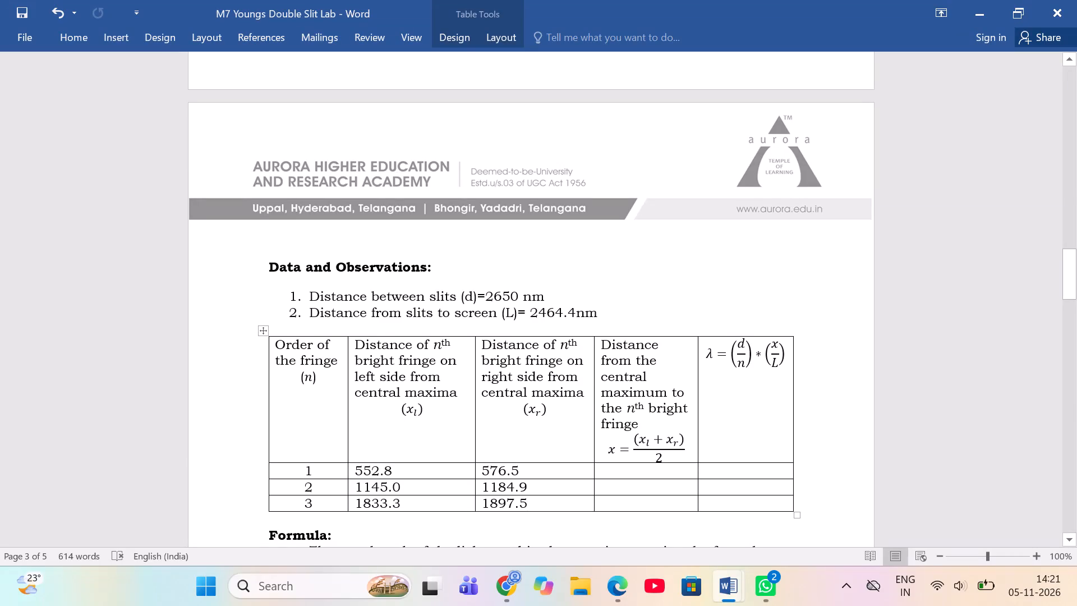
# Fill in the average fringe distance (x) column of the Data and Observations table, entering 564.6 for order 1.
pyautogui.click(606, 471)
pyautogui.write('56')
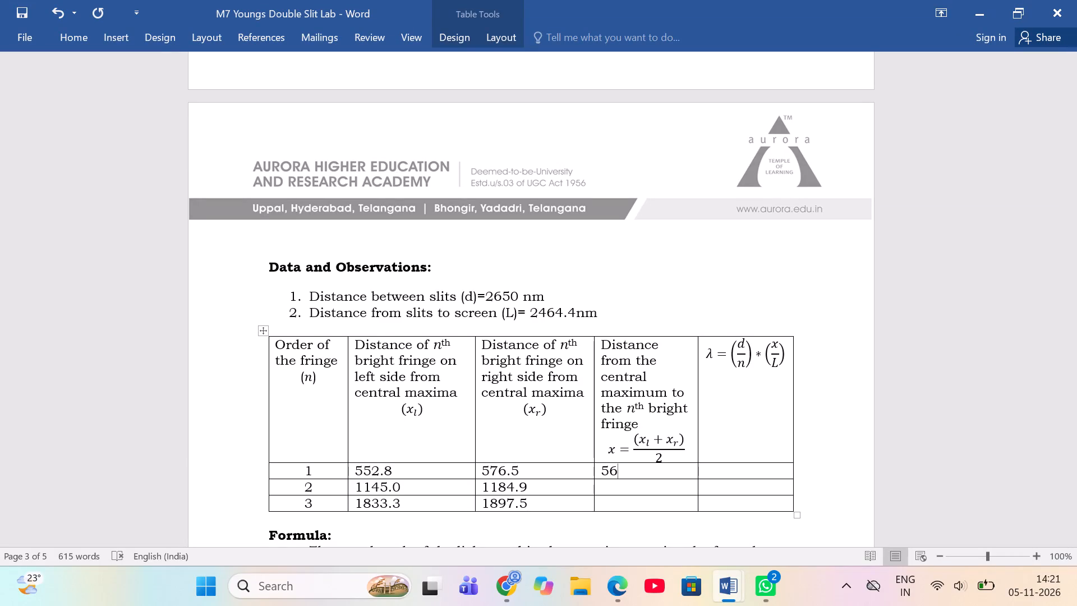
pyautogui.press('4')
pyautogui.write('.6')
pyautogui.click(603, 487)
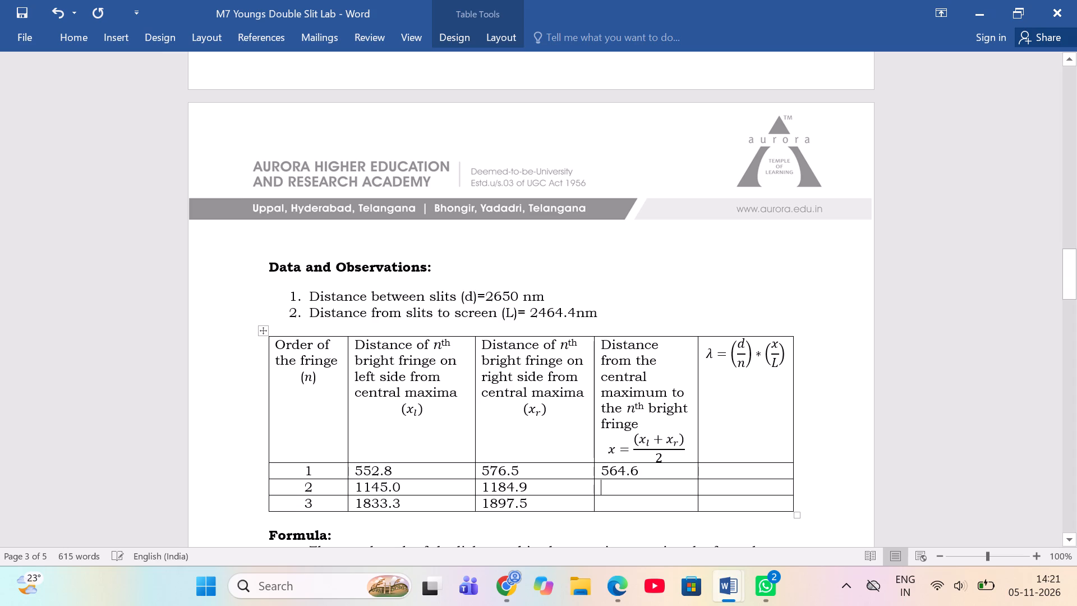
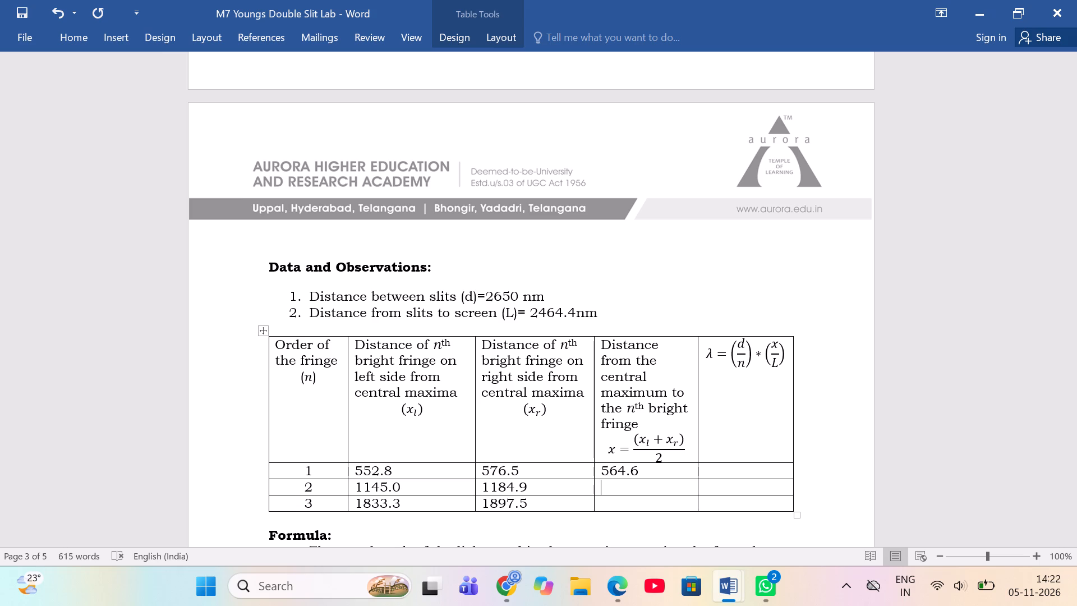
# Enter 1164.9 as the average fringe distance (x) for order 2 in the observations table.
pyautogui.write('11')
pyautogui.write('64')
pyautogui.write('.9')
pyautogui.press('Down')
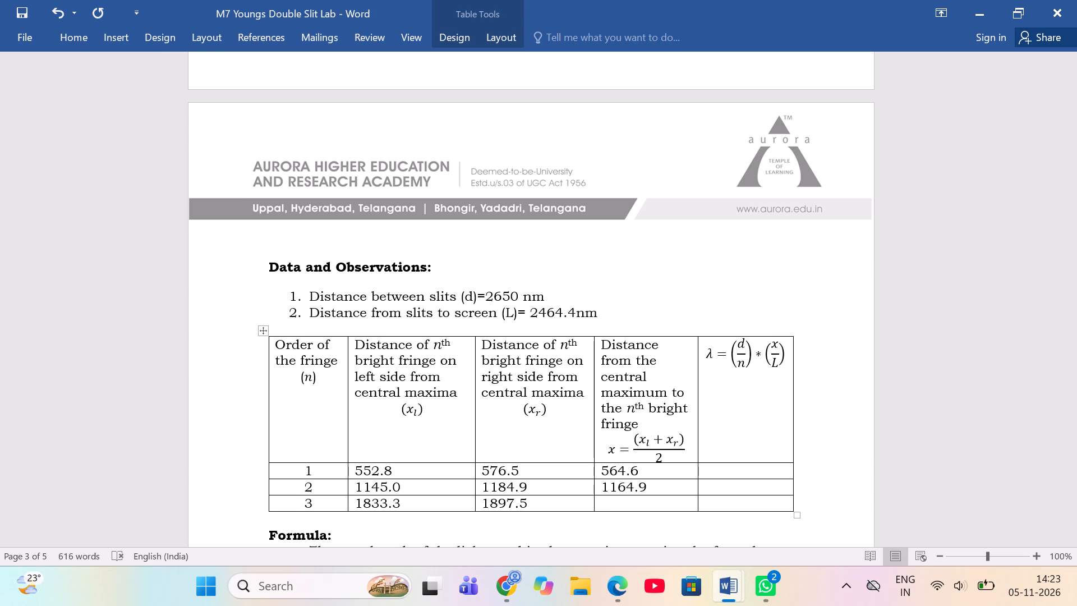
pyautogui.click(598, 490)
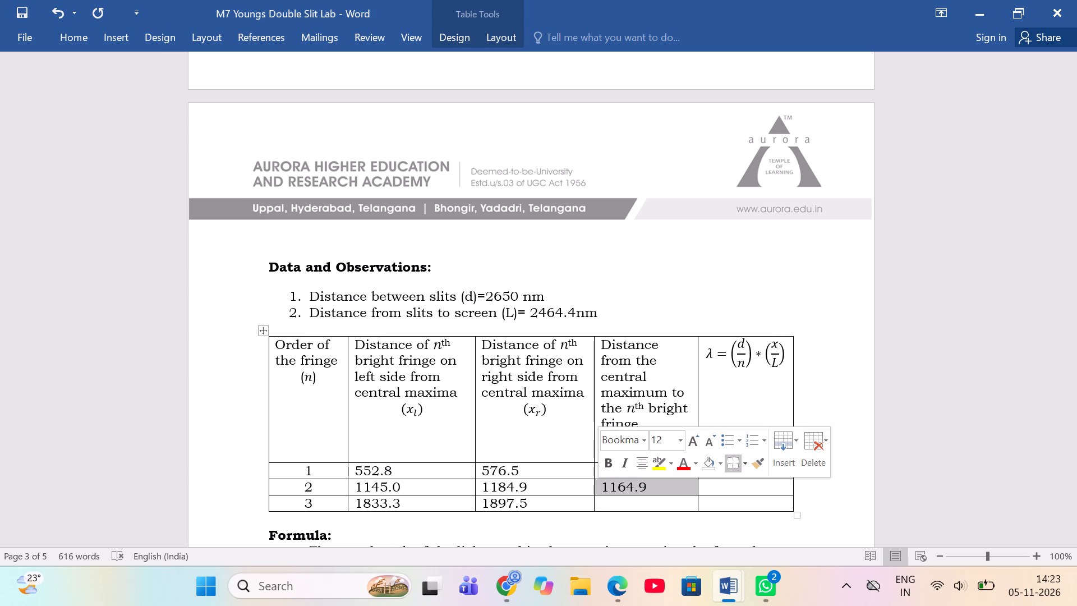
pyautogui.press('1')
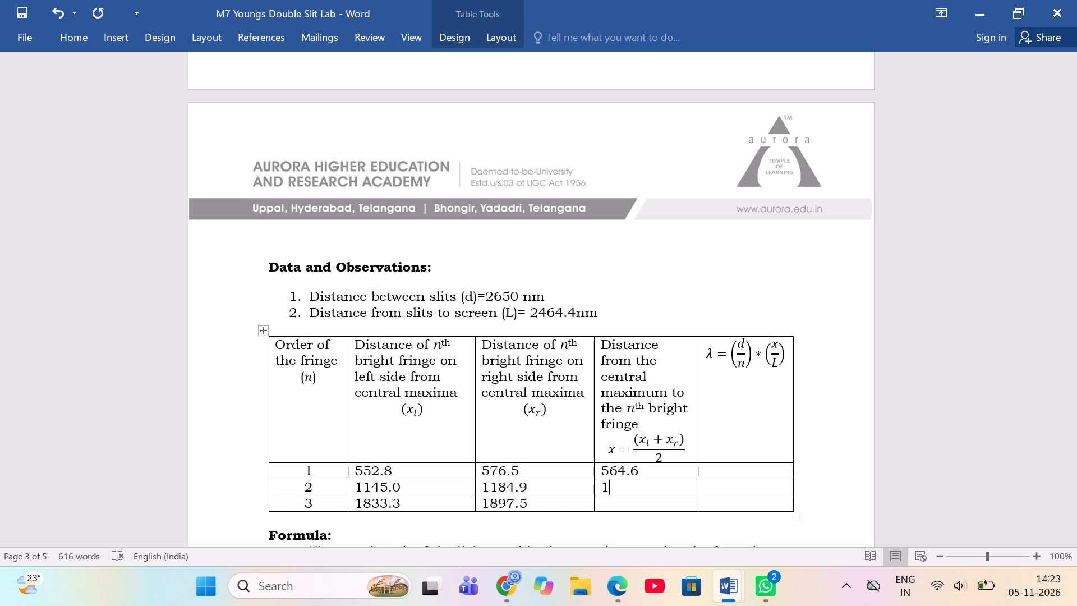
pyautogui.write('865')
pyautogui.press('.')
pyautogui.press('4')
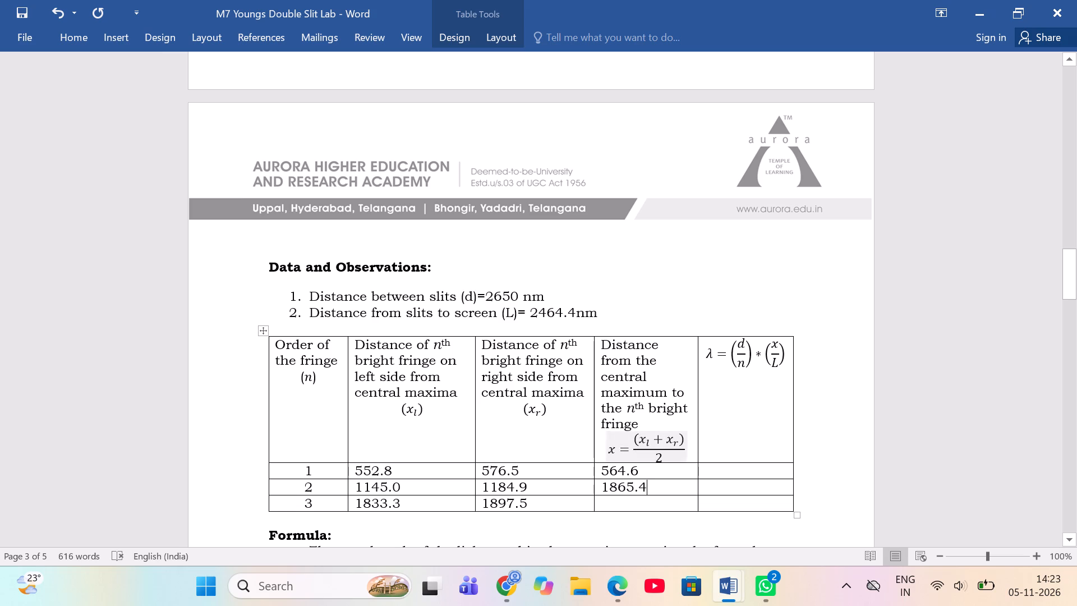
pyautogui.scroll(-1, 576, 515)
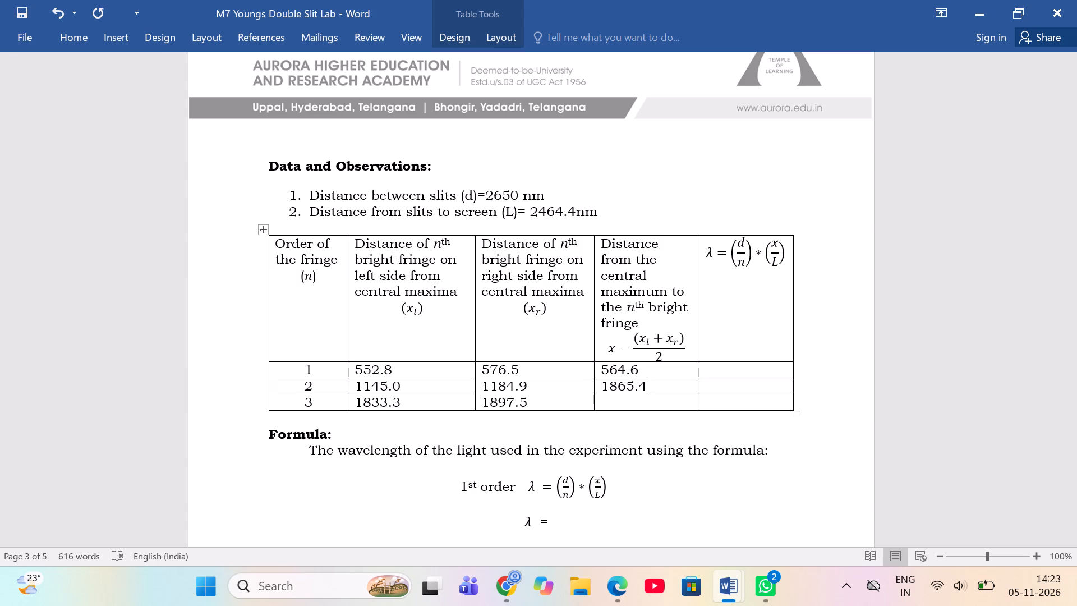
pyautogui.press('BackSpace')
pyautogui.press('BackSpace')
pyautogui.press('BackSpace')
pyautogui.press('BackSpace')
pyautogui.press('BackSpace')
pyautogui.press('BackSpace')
# Enter 1164.9 in the empty average fringe distance (x) cell for order 2.
pyautogui.write('11')
pyautogui.write('64')
pyautogui.write('.9')
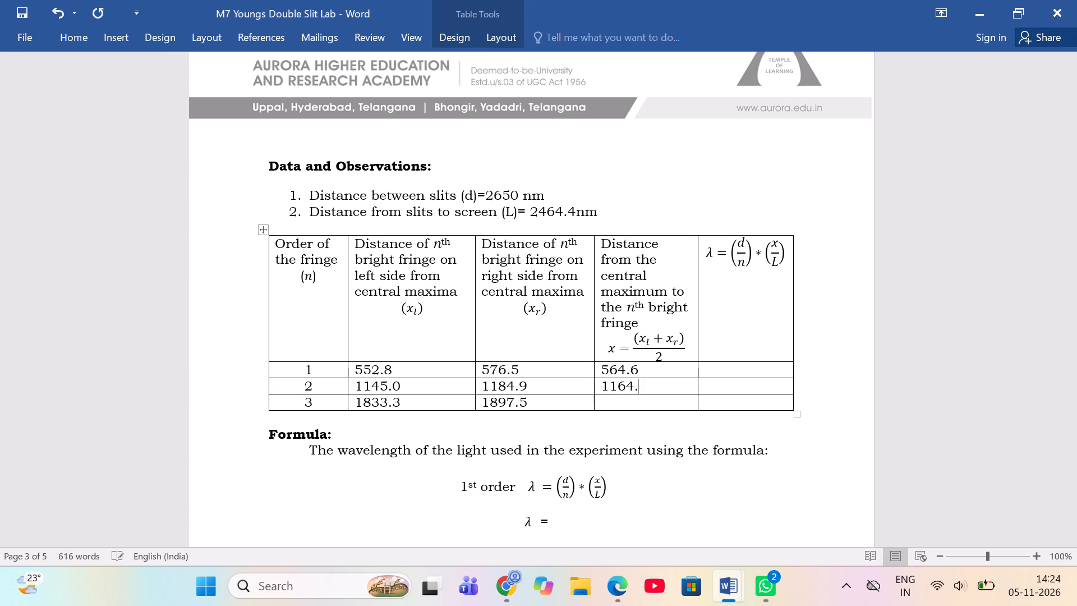
# Fill in the average fringe distance (x) cell for order 3 in the observations table.
pyautogui.click(601, 404)
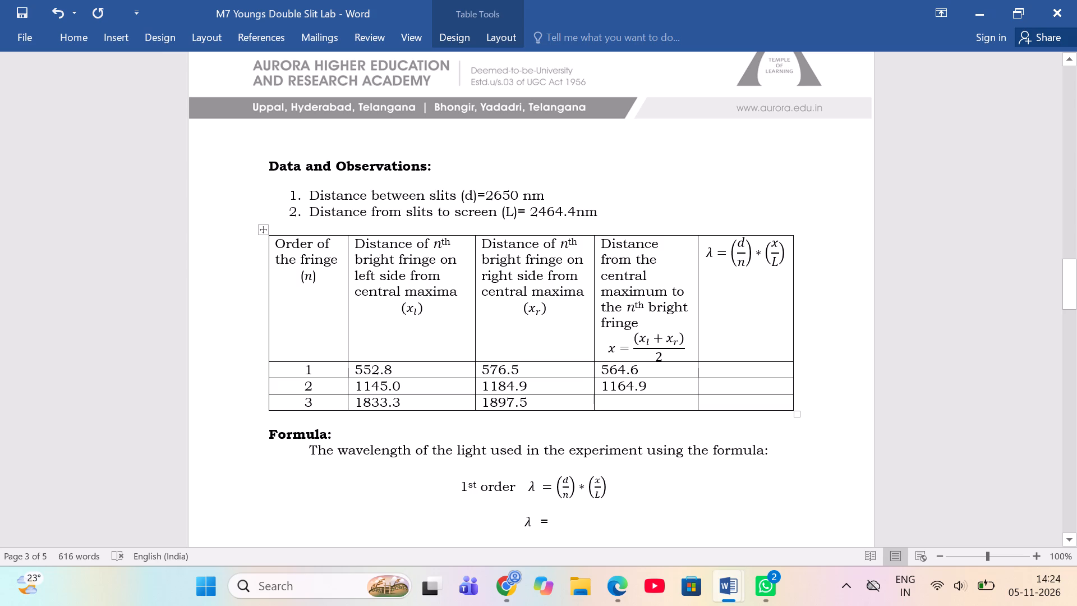
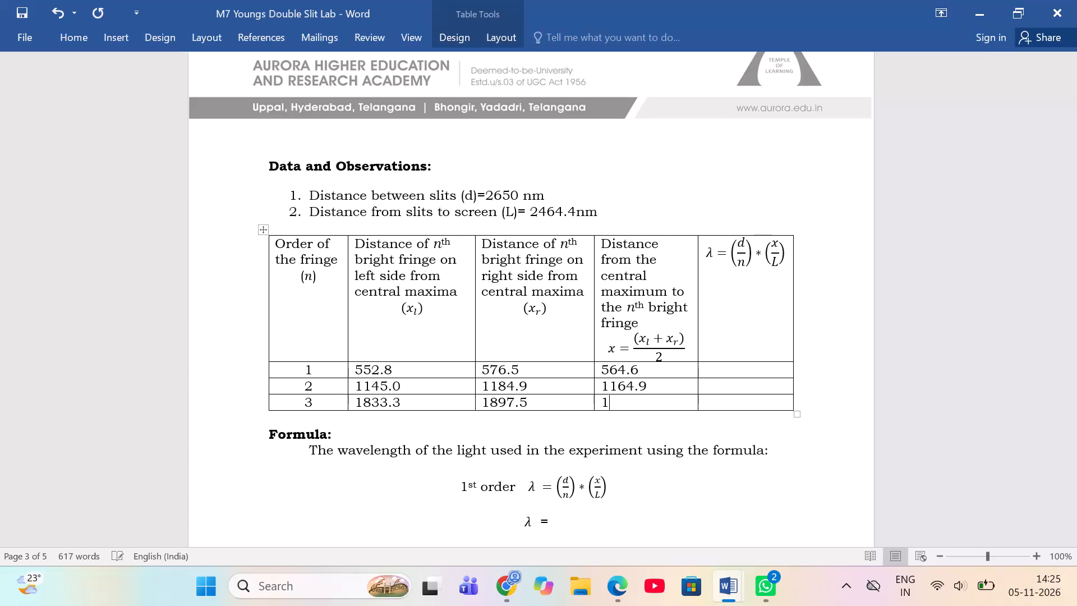
# Complete the average fringe distance (x) for order 3 as 1865.4 in the observations table.
pyautogui.press('8')
pyautogui.press('6')
pyautogui.press('5')
pyautogui.press('.')
pyautogui.press('4')
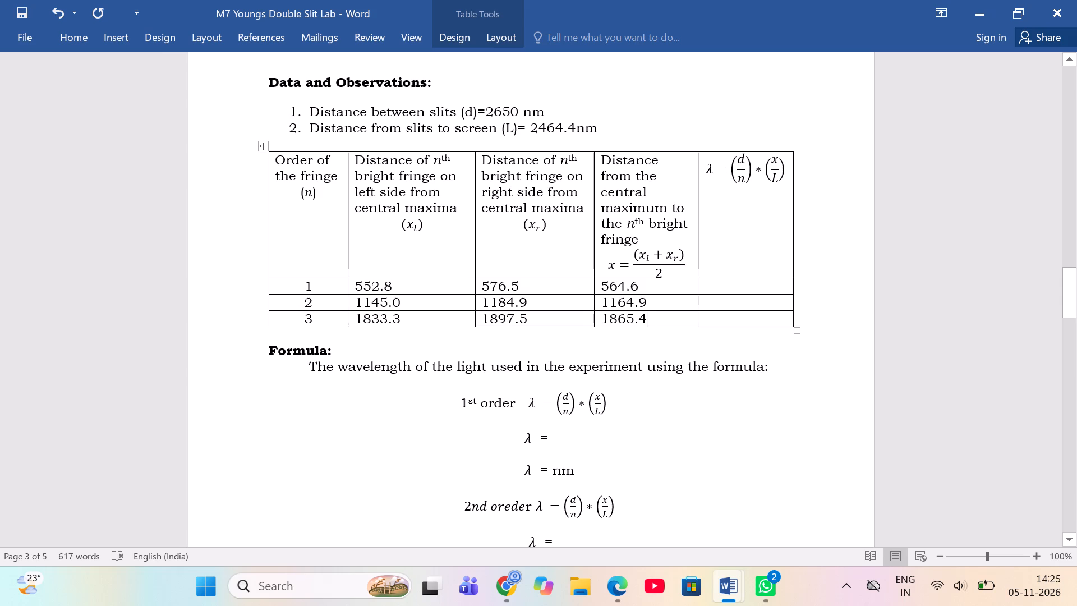
# Begin filling in the empty λ = line directly below the 1st order wavelength formula.
pyautogui.scroll(-1, 557, 438)
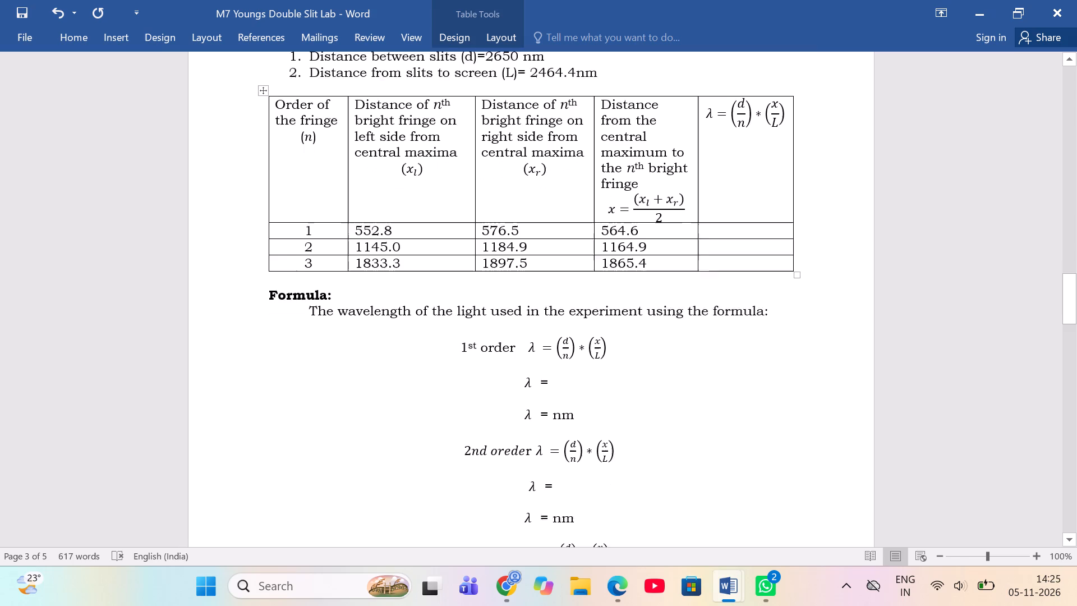
pyautogui.scroll(-1, 557, 438)
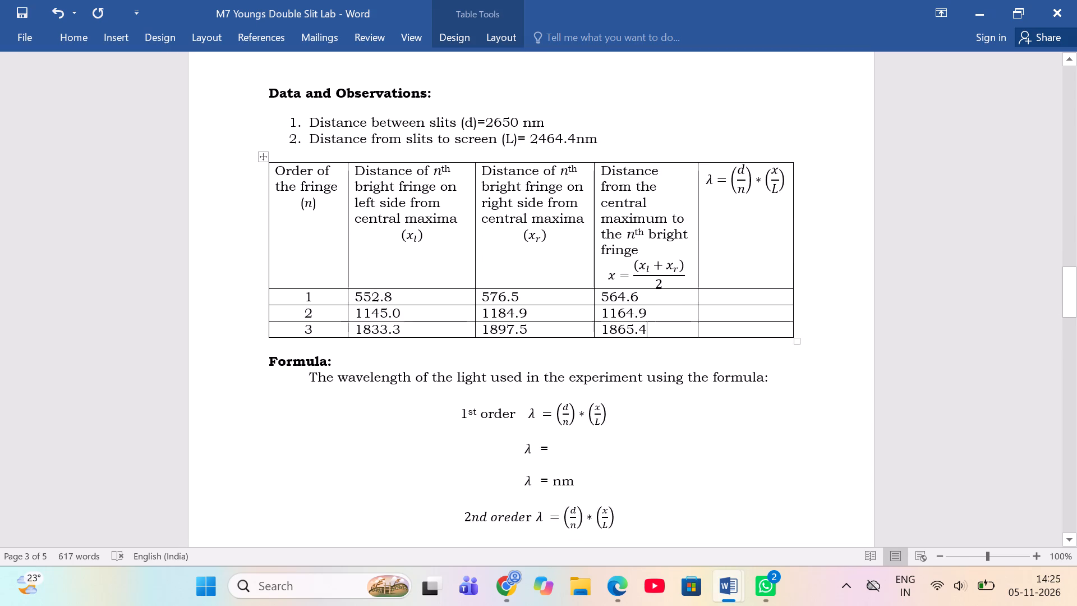
pyautogui.click(554, 452)
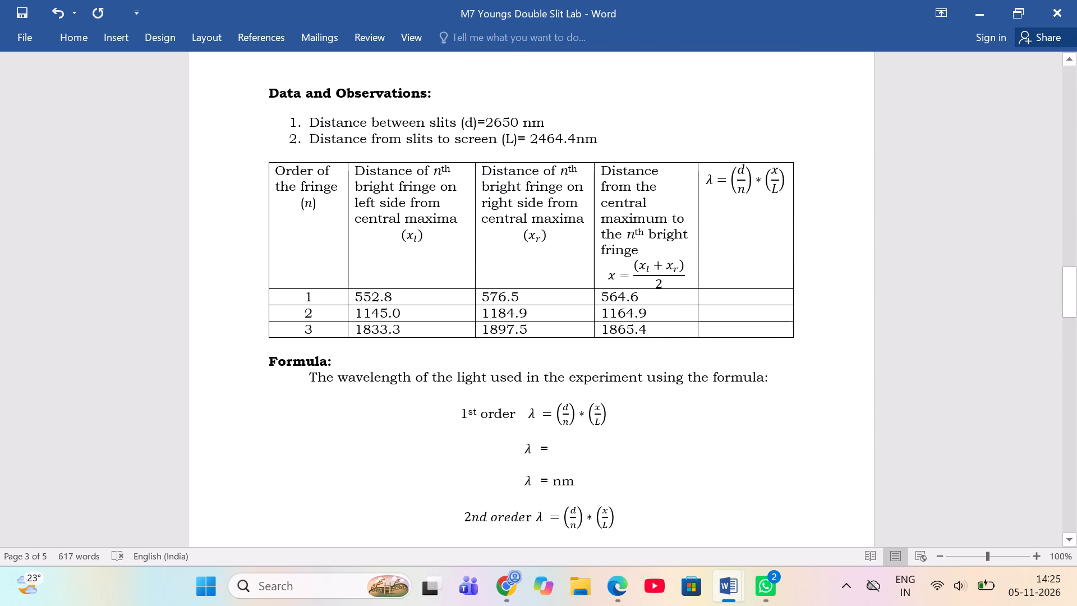
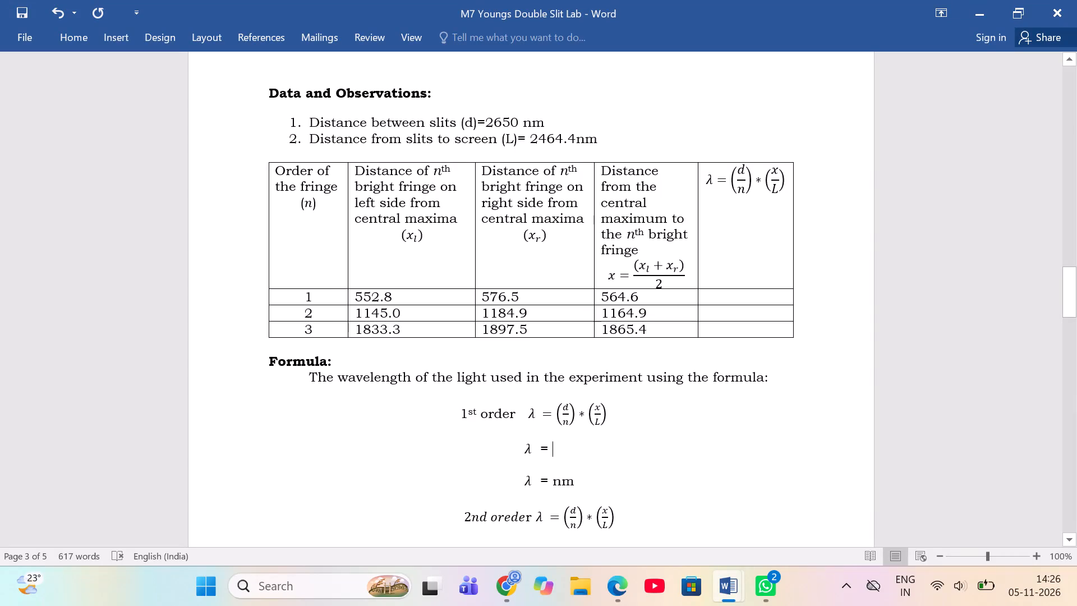
# Enter 607.1 as the wavelength (λ) for order 1 in the last column of the observations table.
pyautogui.click(707, 295)
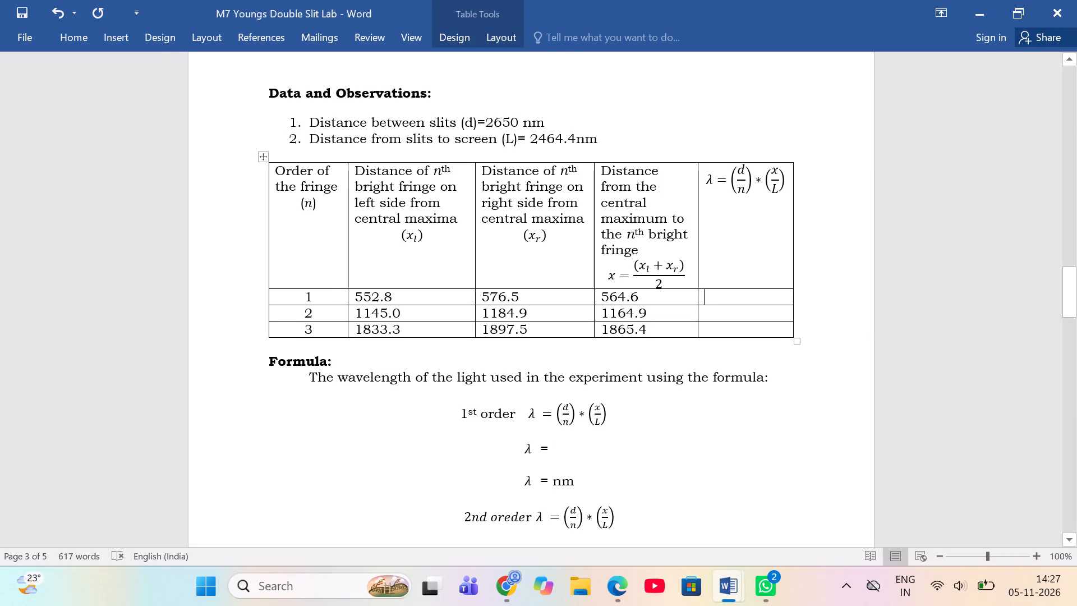
pyautogui.write('60')
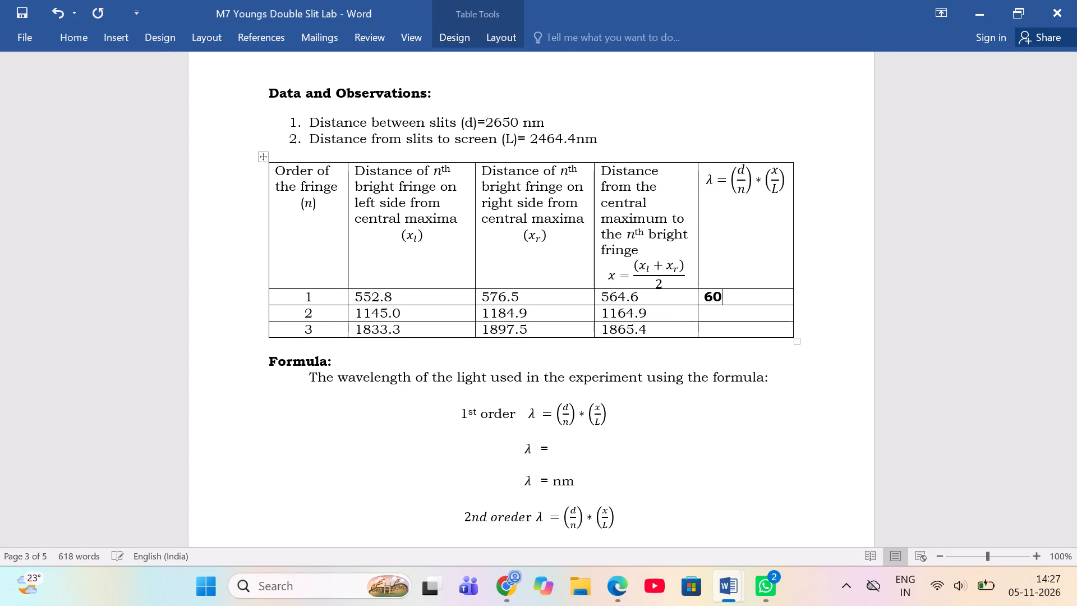
pyautogui.press('7')
pyautogui.write('.1')
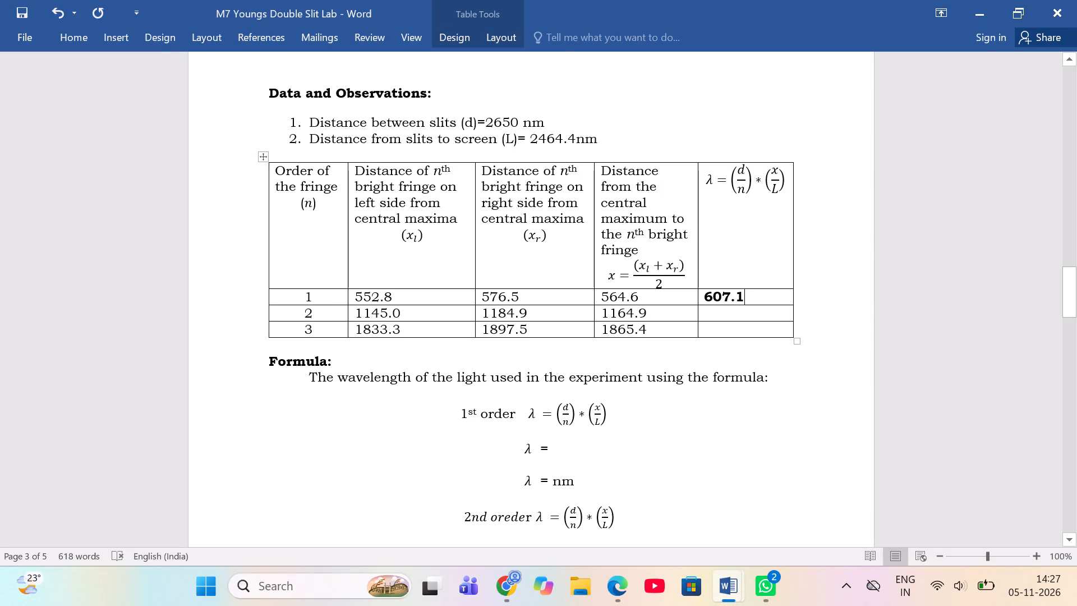
# Begin filling in the empty wavelength (λ) cell for order 2 in the observations table.
pyautogui.click(702, 315)
pyautogui.moveTo(787, 383); pyautogui.dragTo(734, 319)
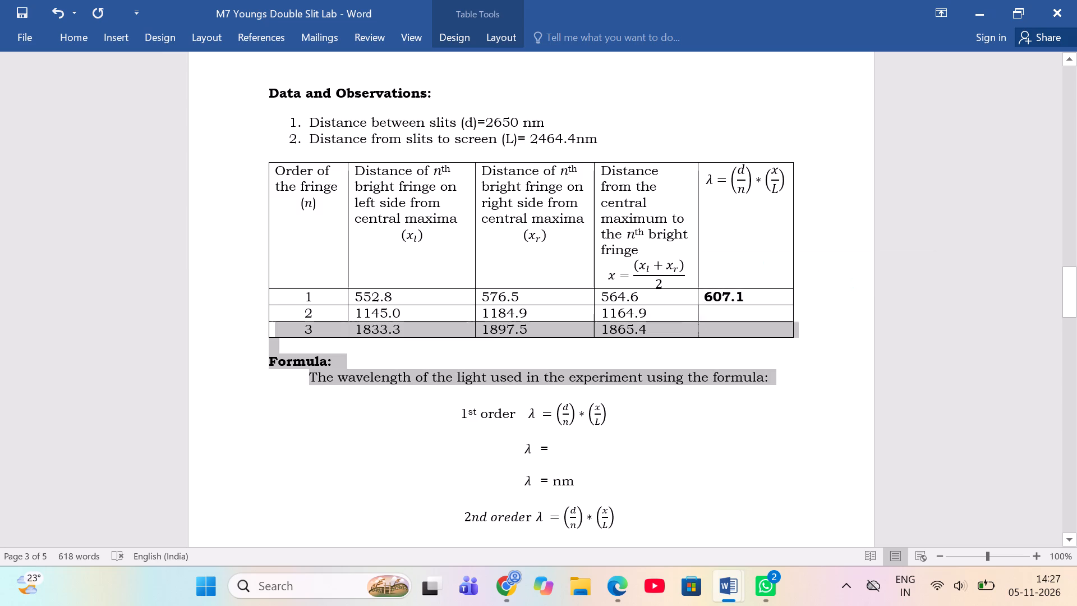
pyautogui.moveTo(734, 319); pyautogui.dragTo(749, 446)
pyautogui.click(749, 446)
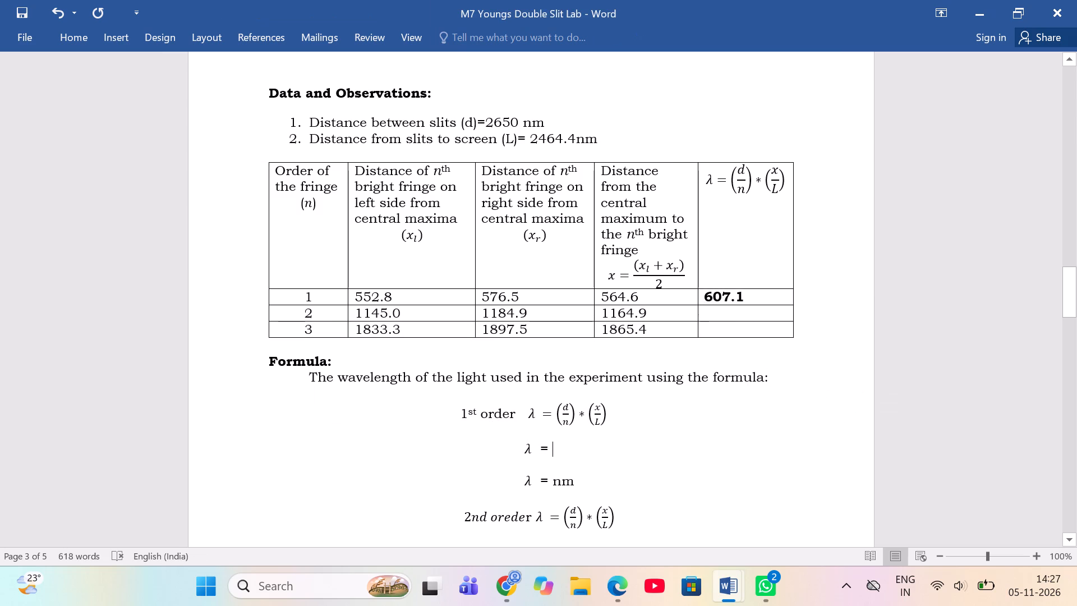
pyautogui.click(706, 315)
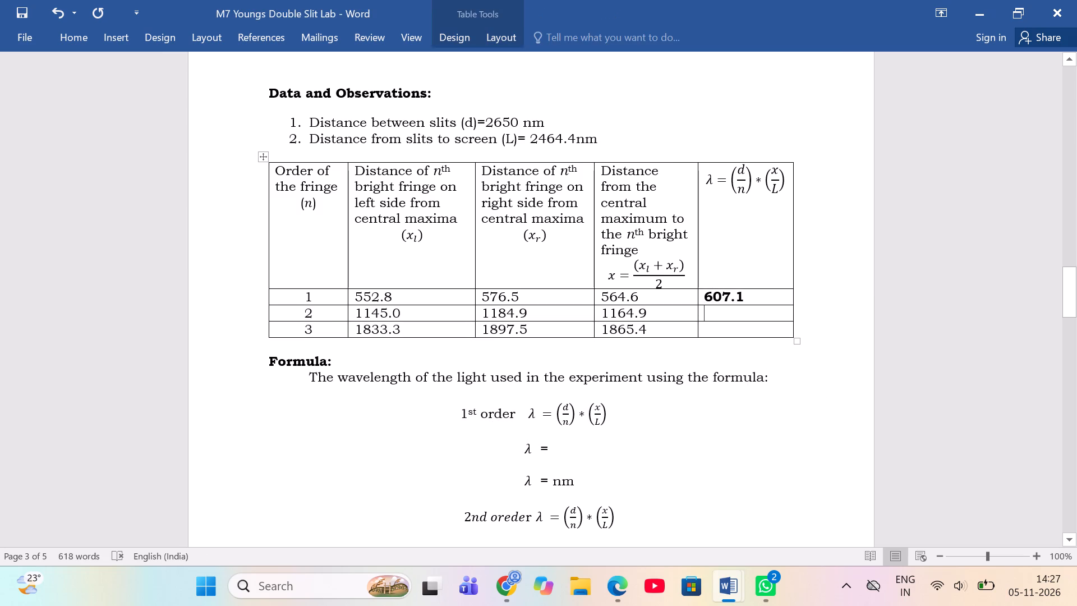
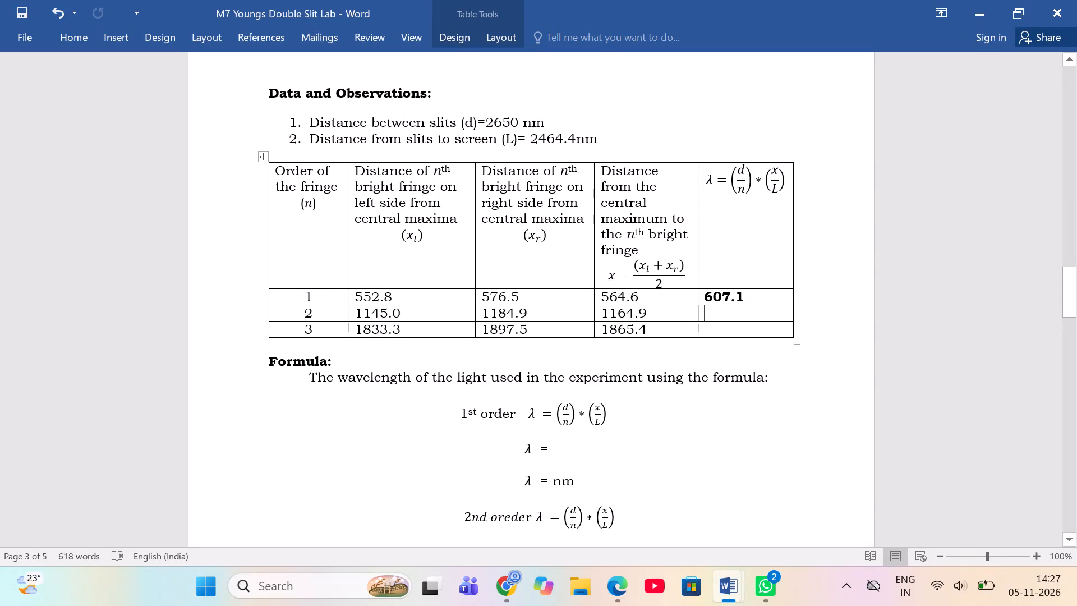
# Enter 626.3 as the wavelength (λ) for order 2 in the last column of the observations table.
pyautogui.click(705, 315)
pyautogui.press('6')
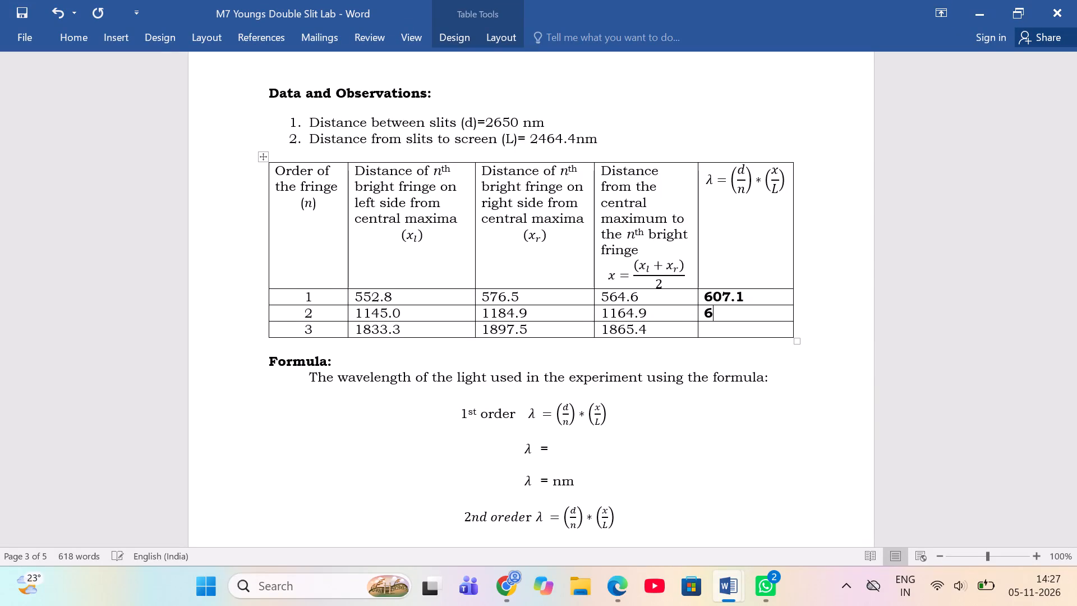
pyautogui.press('2')
pyautogui.press('6')
pyautogui.press('.')
pyautogui.press('3')
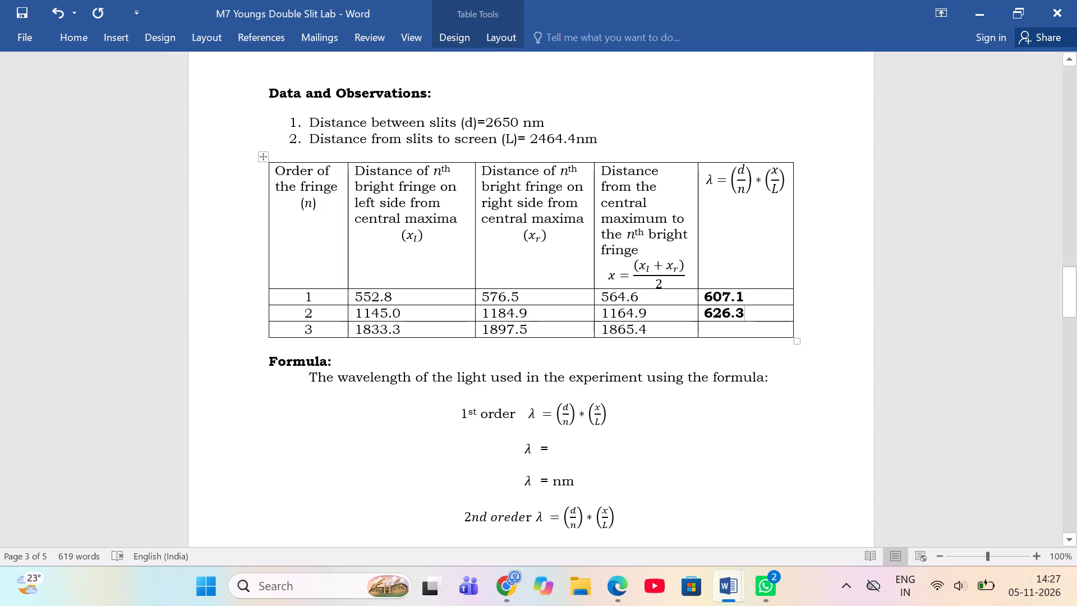
# Begin filling in the empty wavelength (λ) cell for order 3 in the observations table.
pyautogui.click(710, 329)
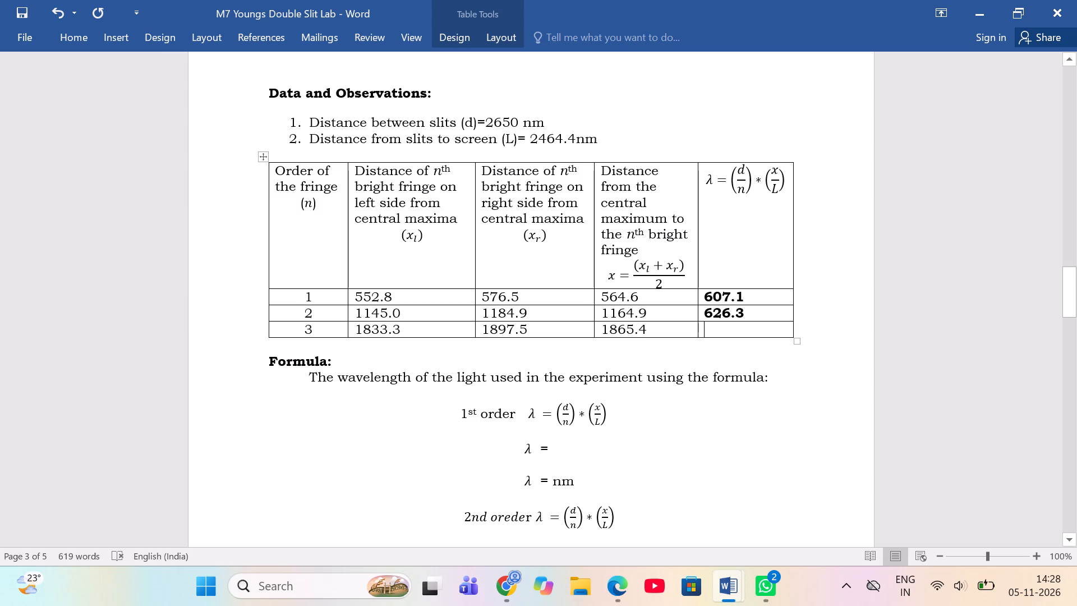
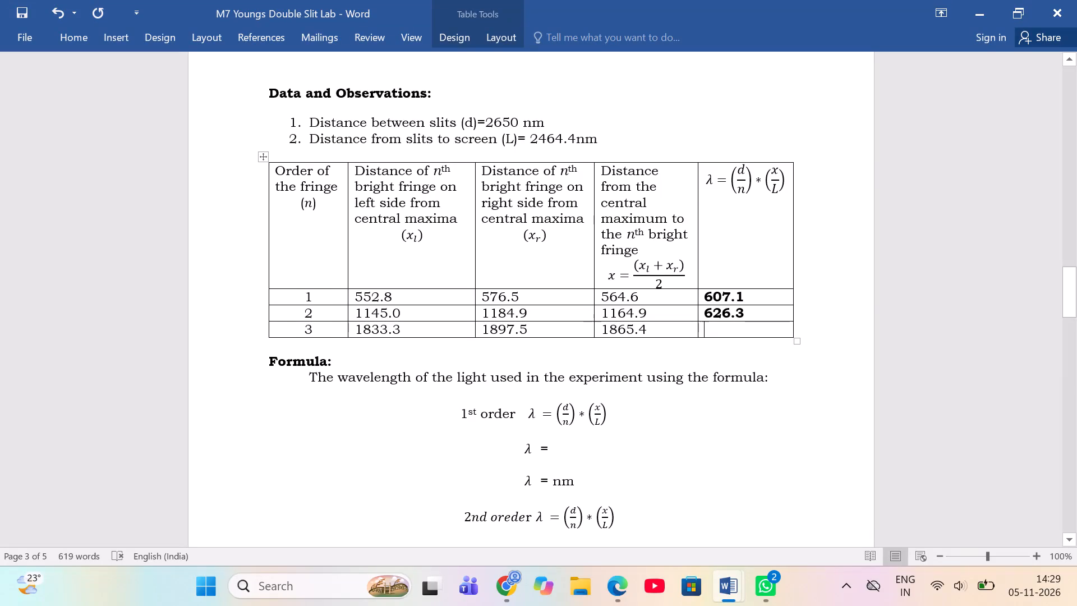
# Enter 668.6 as the wavelength (λ) for order 3 in the last column of the observations table.
pyautogui.click(703, 333)
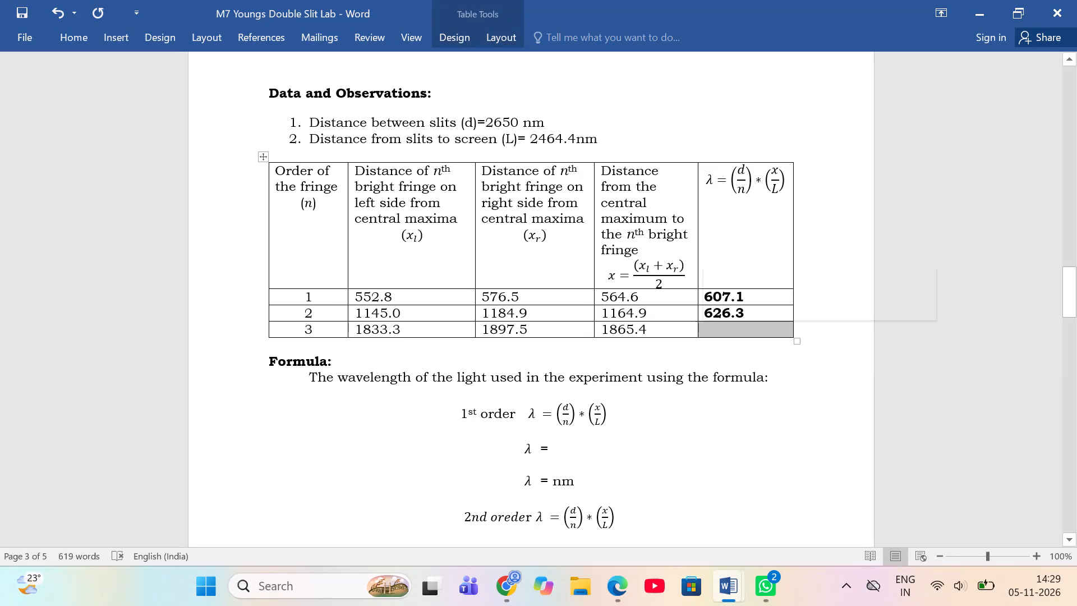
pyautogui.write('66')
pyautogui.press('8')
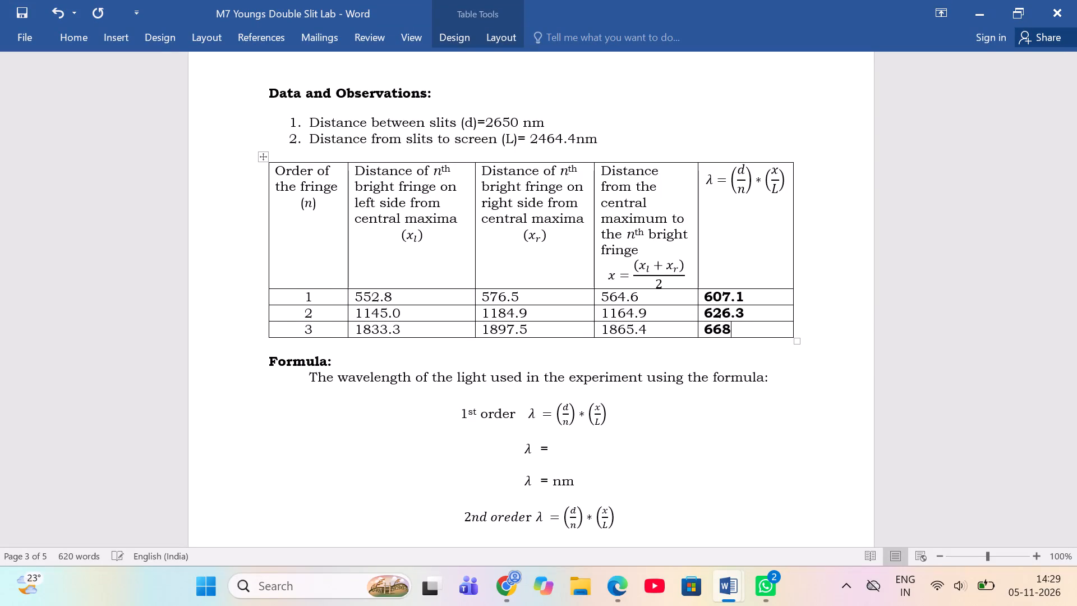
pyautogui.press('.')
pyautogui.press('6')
# Enter the first factor of the 1st order calculation, (2650/1), on the empty λ = line below its formula.
pyautogui.scroll(-1, 671, 426)
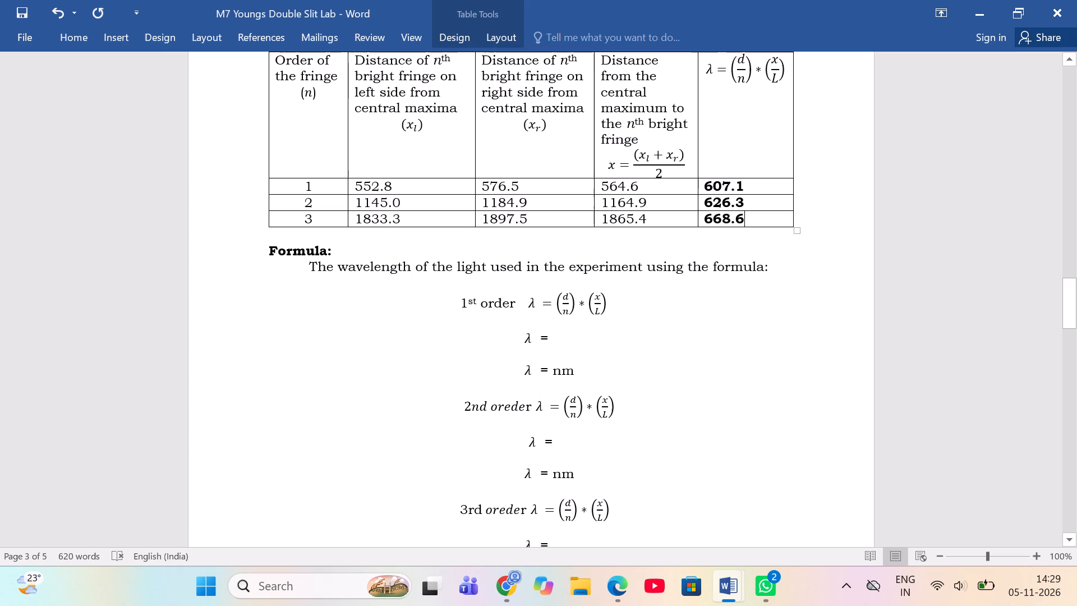
pyautogui.click(554, 337)
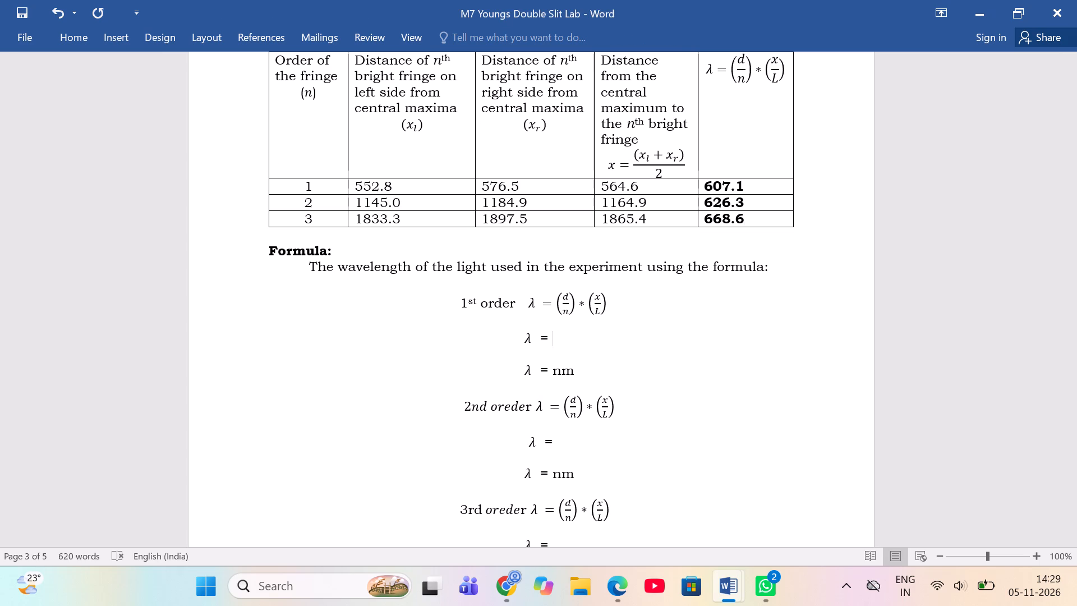
pyautogui.hotkey('shift', '(')
pyautogui.scroll(1, 554, 337)
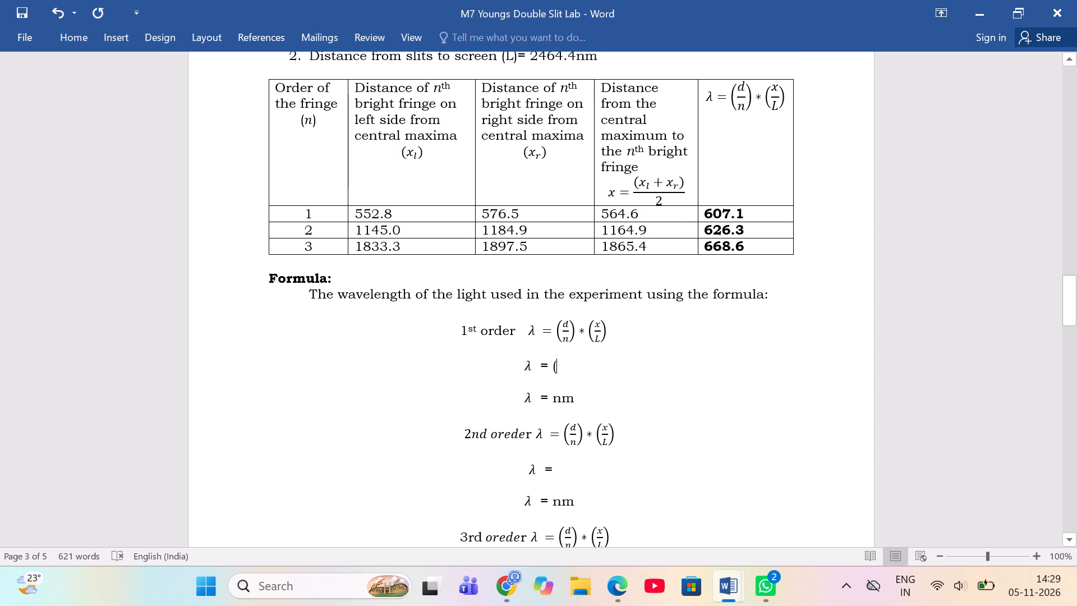
pyautogui.scroll(1, 554, 337)
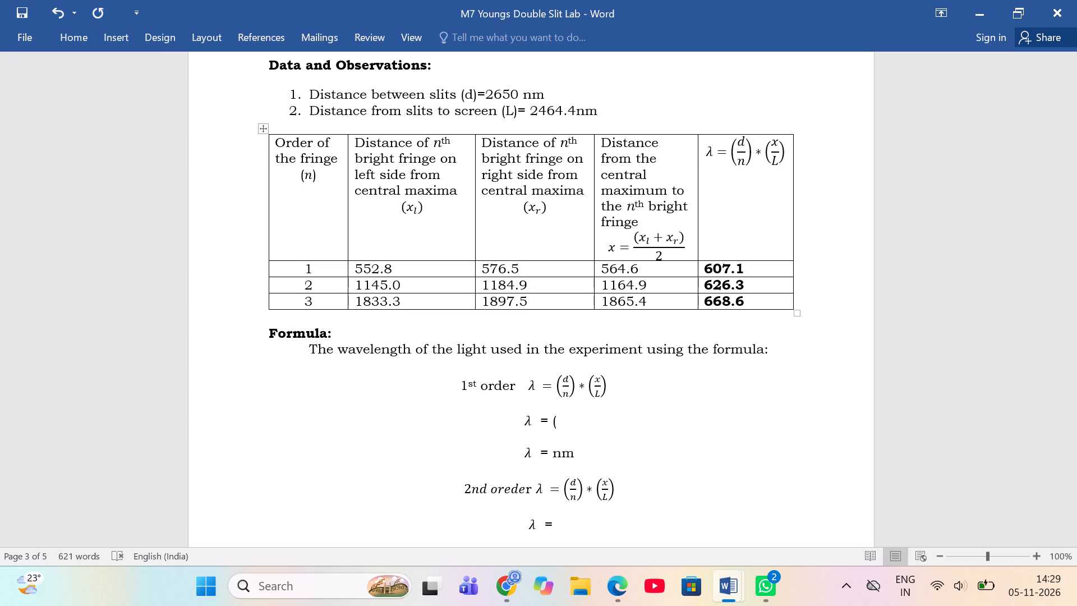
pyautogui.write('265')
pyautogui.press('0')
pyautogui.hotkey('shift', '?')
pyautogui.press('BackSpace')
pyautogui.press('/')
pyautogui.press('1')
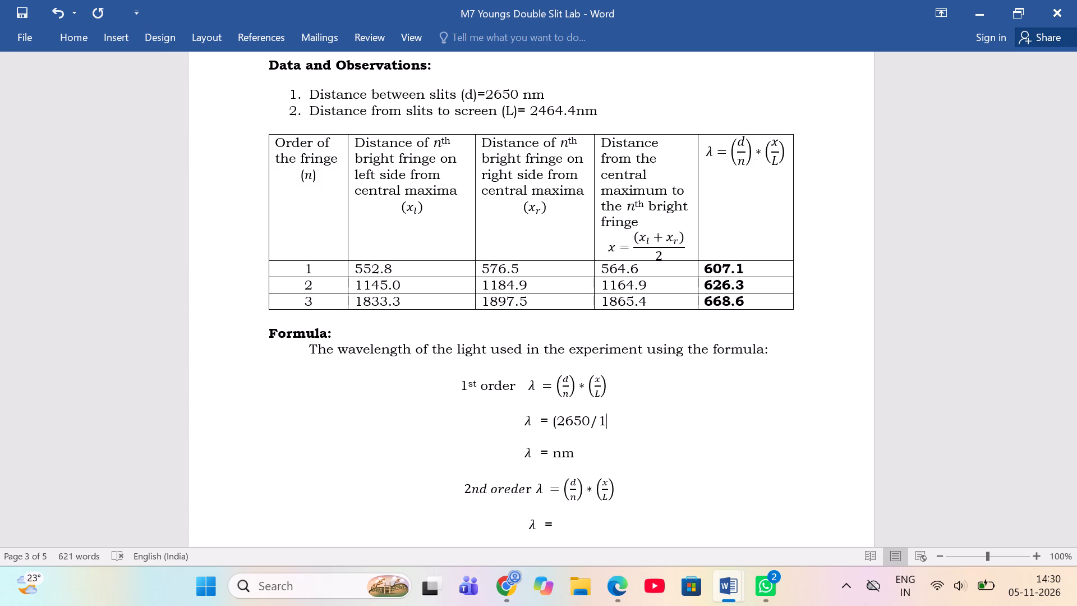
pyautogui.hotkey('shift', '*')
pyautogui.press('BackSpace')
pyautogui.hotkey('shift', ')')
# Extend the 1st order calculation with the second factor, x(564.6/2464.4), after (2650/1).
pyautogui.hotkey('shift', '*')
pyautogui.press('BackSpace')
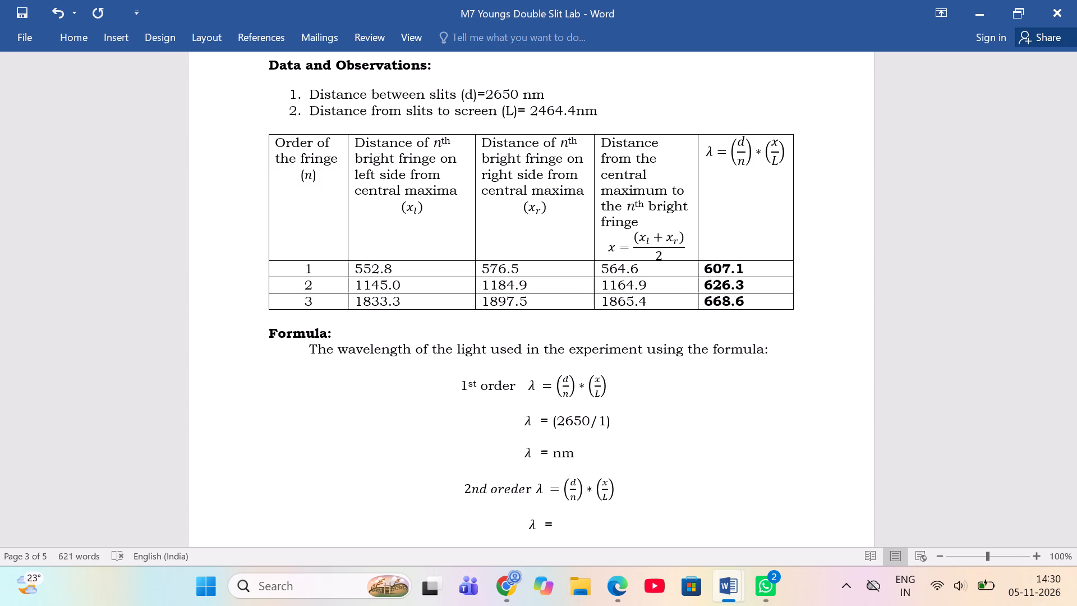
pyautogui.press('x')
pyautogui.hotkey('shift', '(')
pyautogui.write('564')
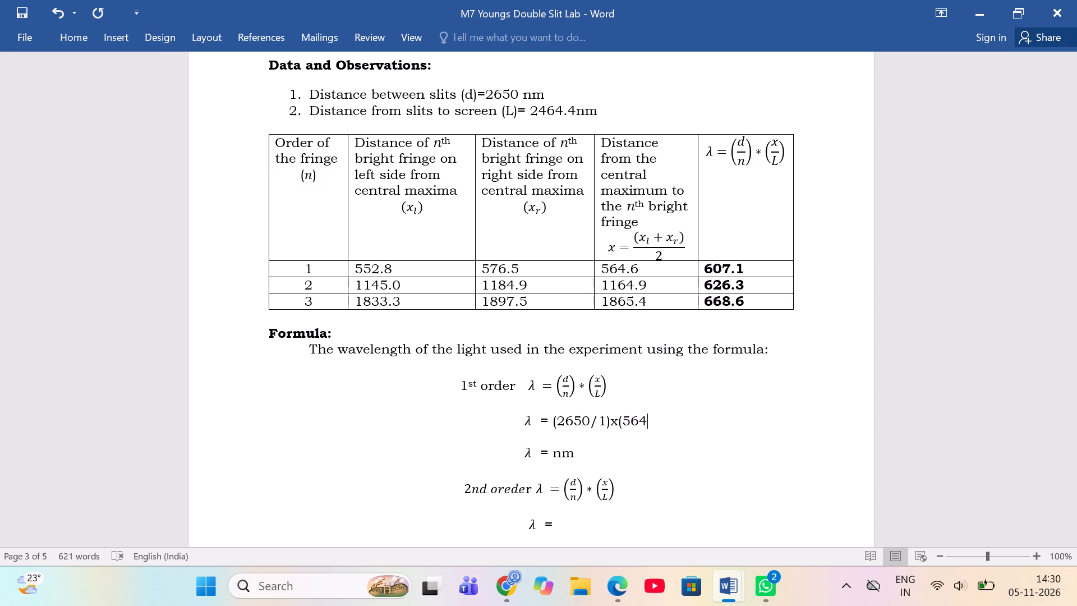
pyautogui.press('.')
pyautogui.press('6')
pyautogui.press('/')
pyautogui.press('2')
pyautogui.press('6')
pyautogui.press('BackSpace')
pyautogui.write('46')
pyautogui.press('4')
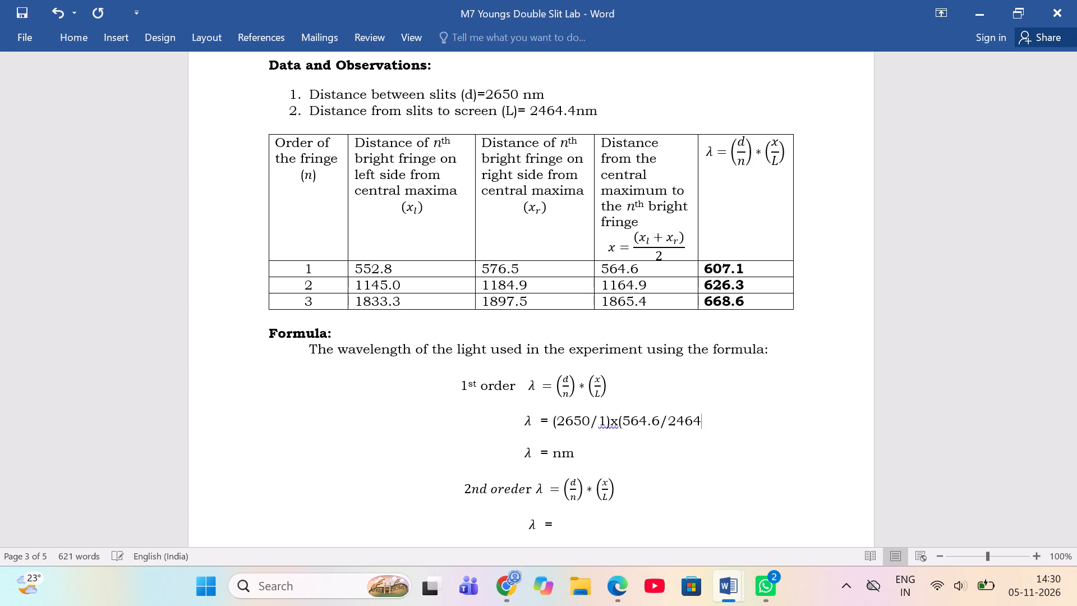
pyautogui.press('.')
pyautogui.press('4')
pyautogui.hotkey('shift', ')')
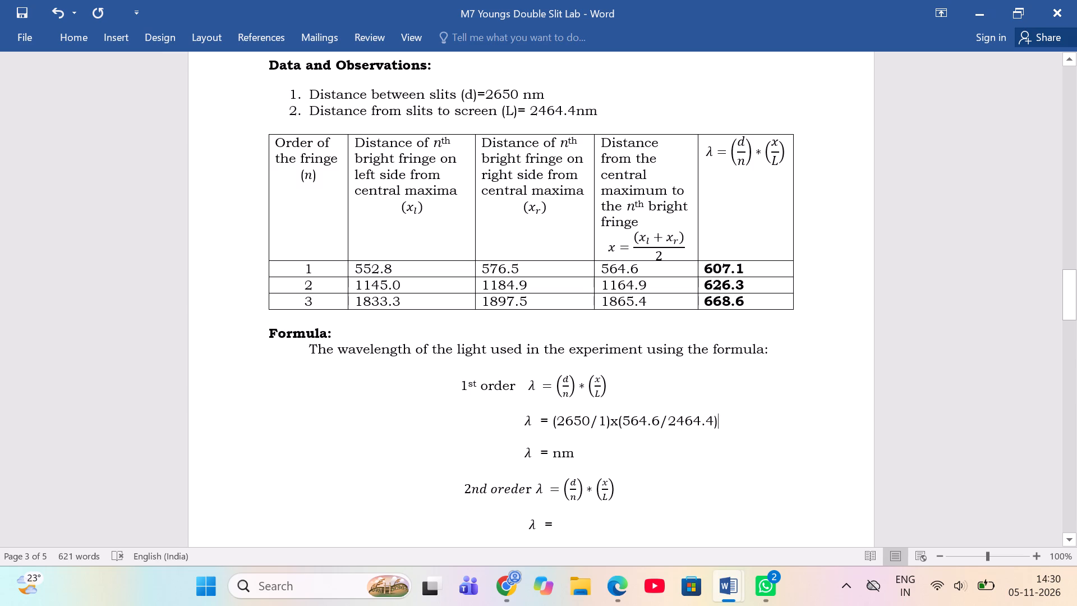
# Copy the order 1 wavelength, 607.1, from the observations table into the 1st order result line, keeping nm on the same line.
pyautogui.scroll(-1, 650, 440)
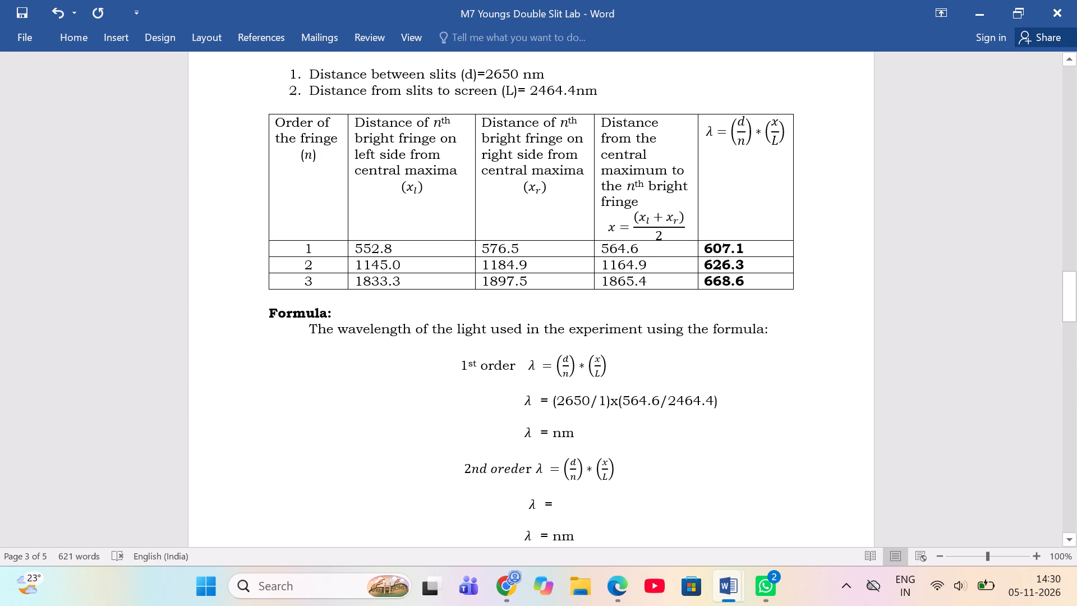
pyautogui.scroll(-1, 650, 440)
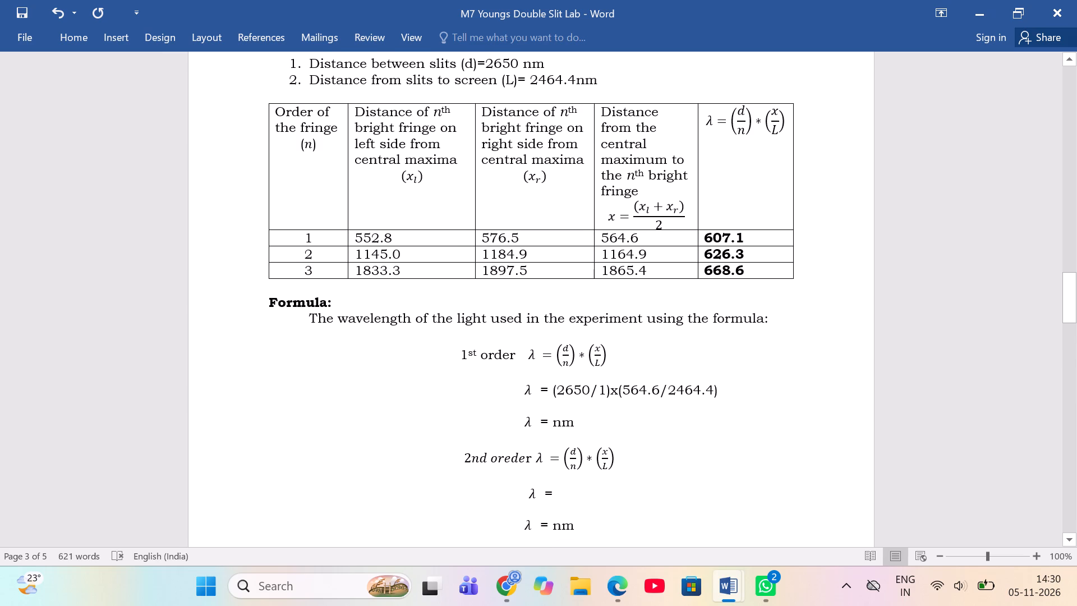
pyautogui.click(551, 421)
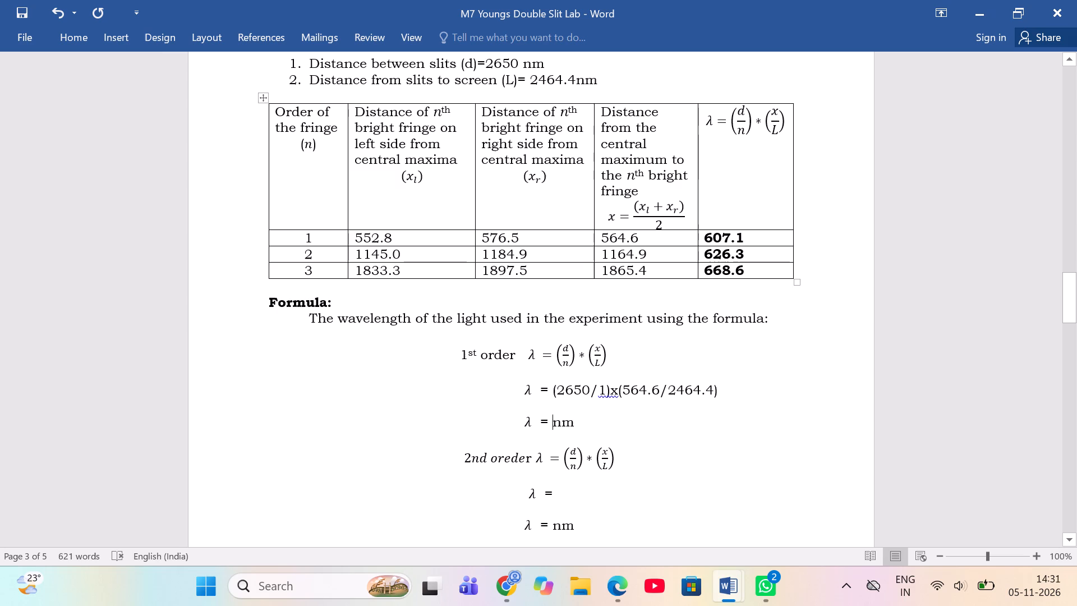
pyautogui.moveTo(705, 240); pyautogui.dragTo(751, 234)
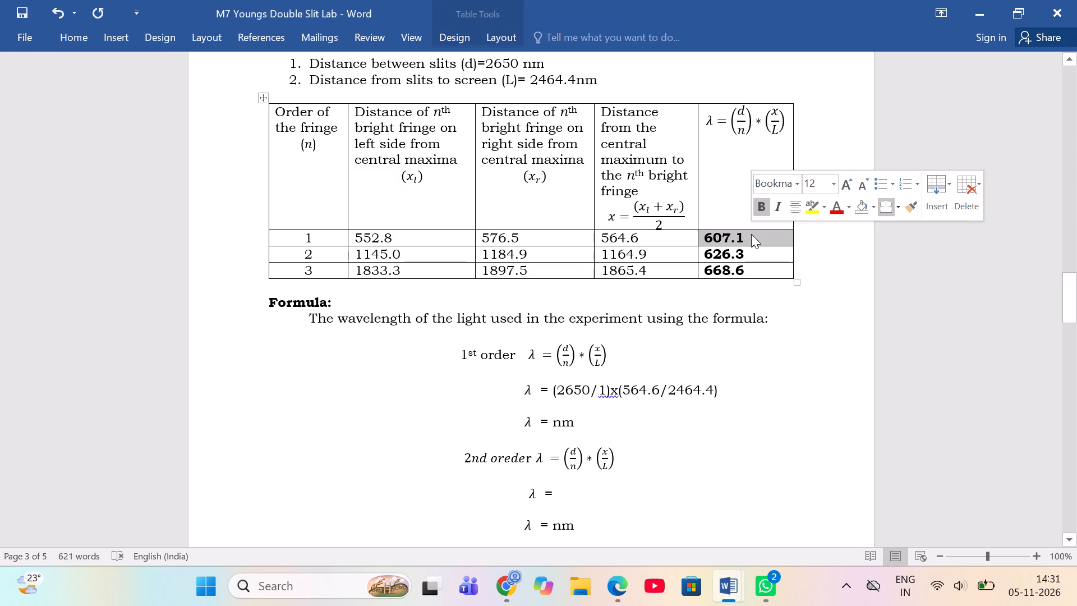
pyautogui.hotkey('ctrl', 'c')
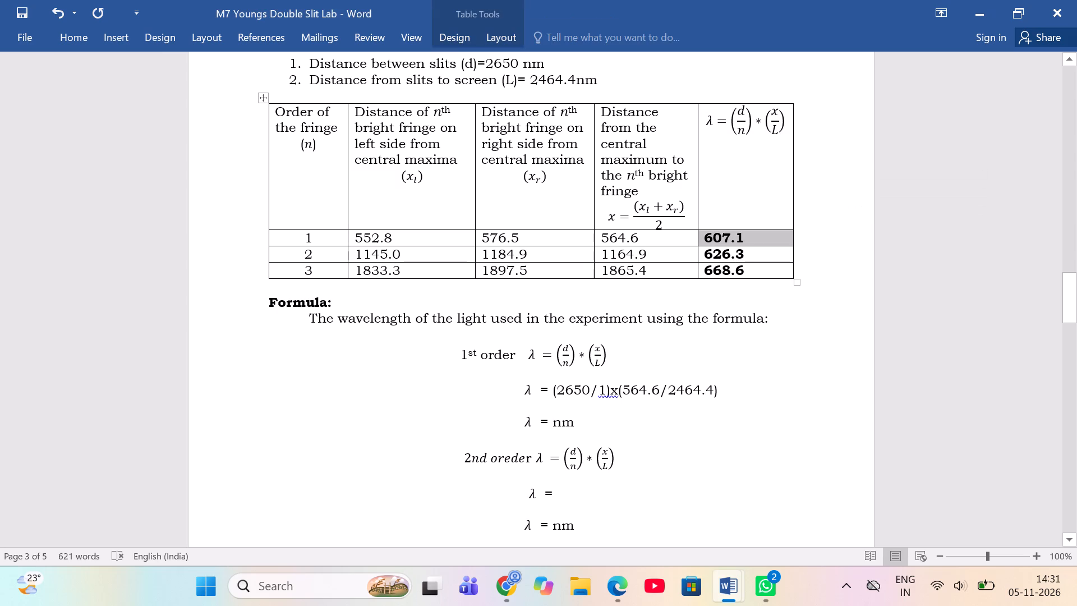
pyautogui.click(547, 425)
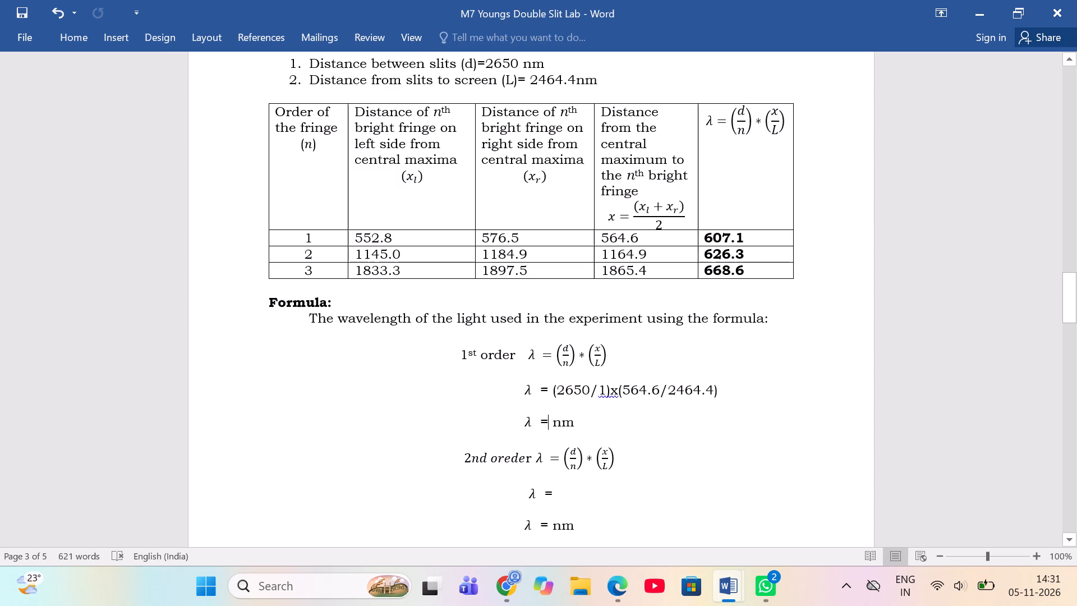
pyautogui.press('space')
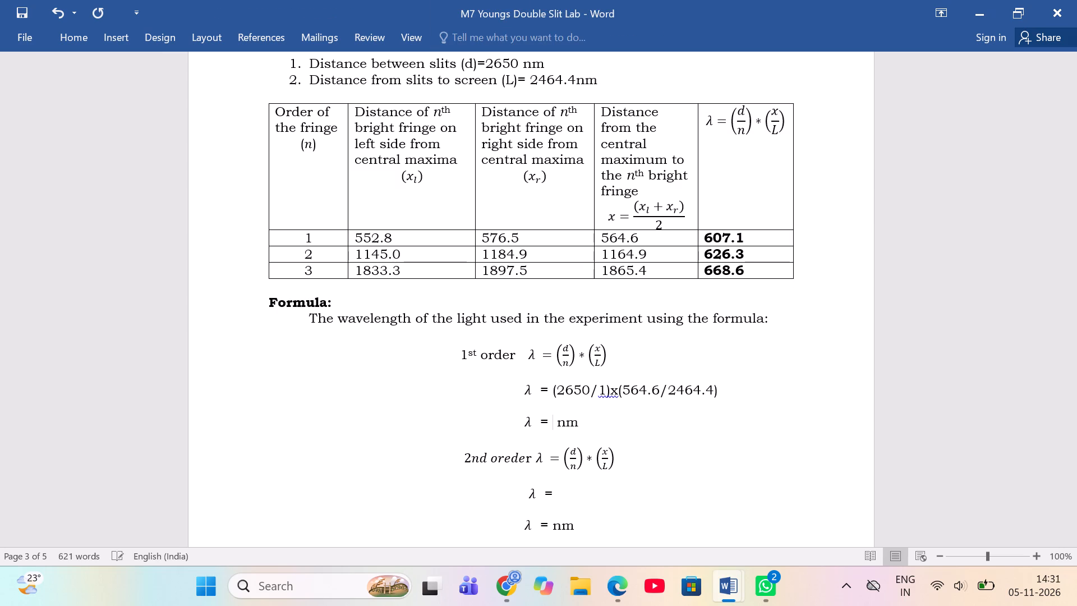
pyautogui.hotkey('ctrl', 'v')
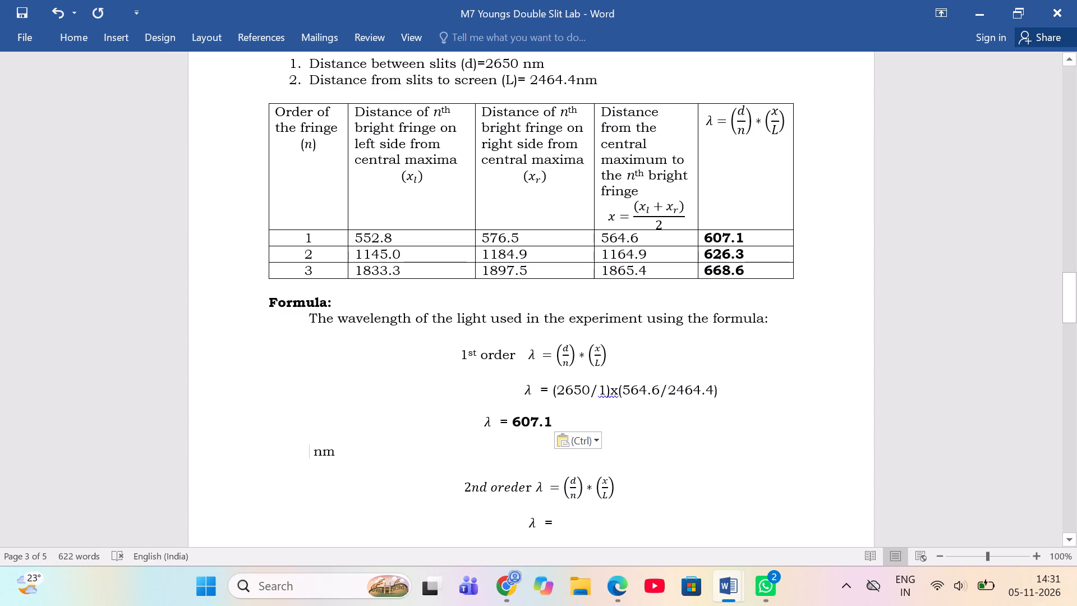
pyautogui.rightClick(633, 458)
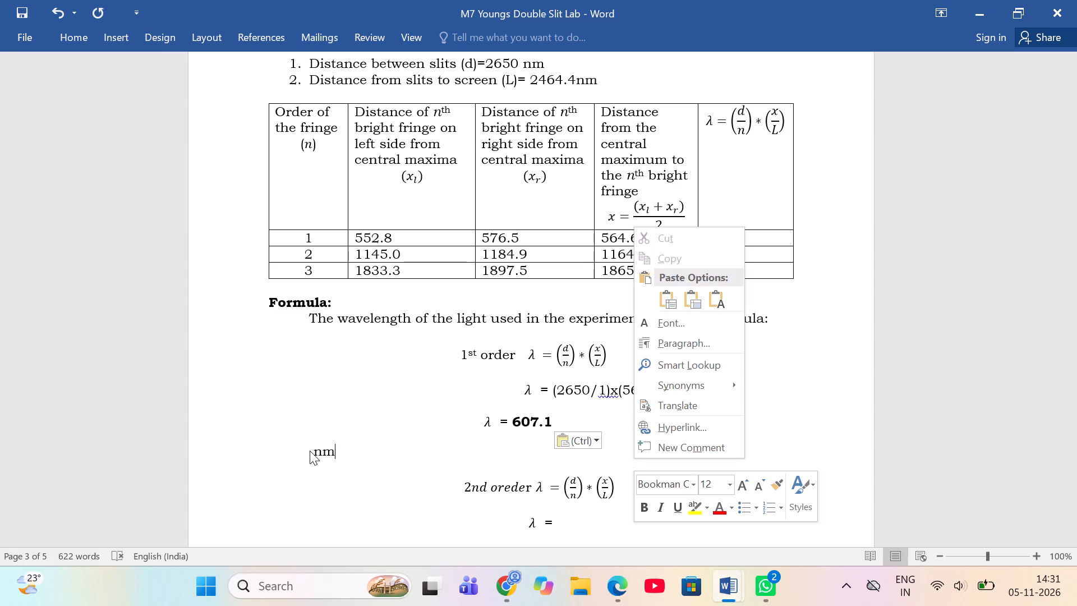
pyautogui.click(310, 451)
pyautogui.click(310, 451)
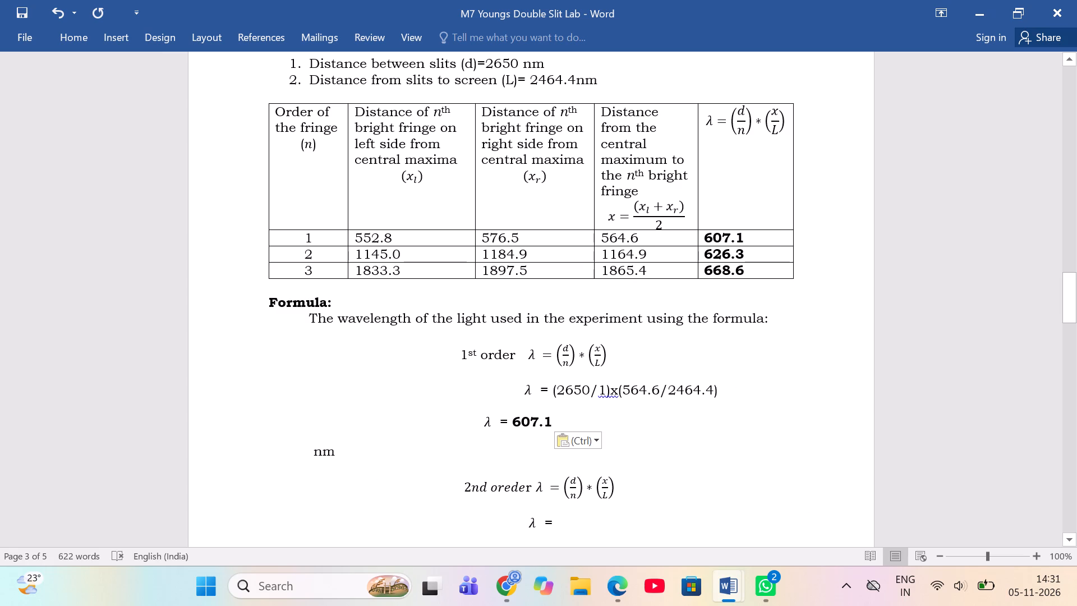
pyautogui.press('BackSpace')
pyautogui.press('BackSpace')
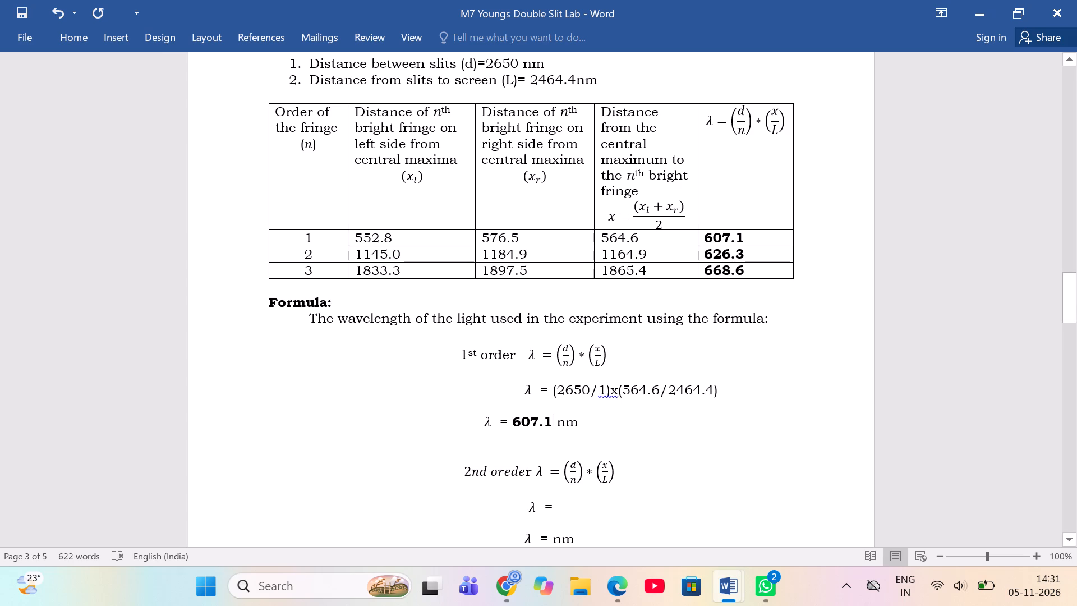
# Copy the 1st order substitution, = (2650/1)x(564.6/2464.4), into the empty λ = line below the 2nd order formula.
pyautogui.scroll(-2, 712, 456)
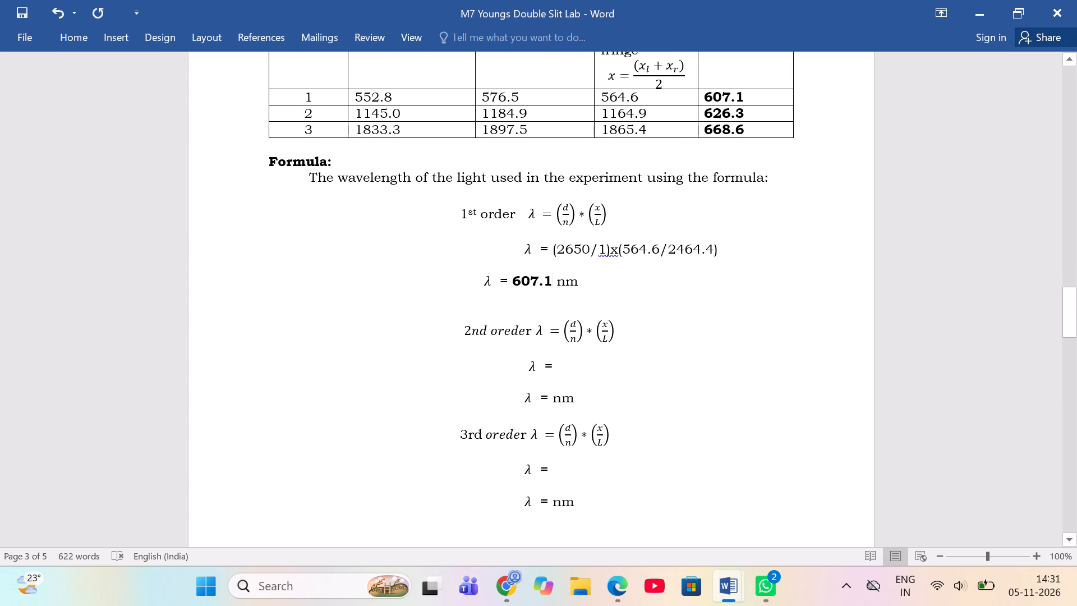
pyautogui.moveTo(550, 250); pyautogui.dragTo(688, 250)
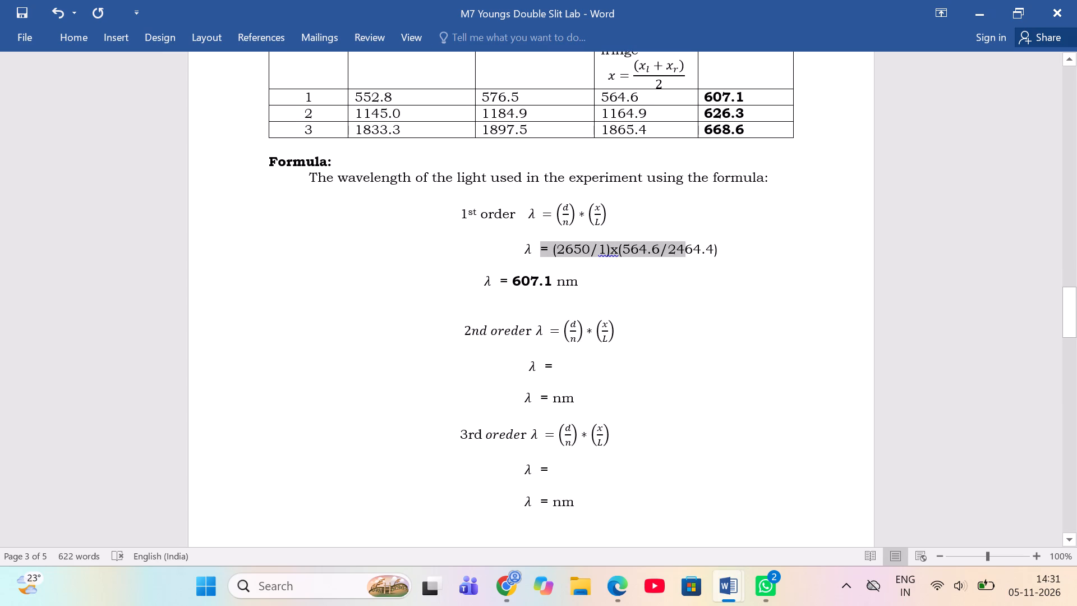
pyautogui.moveTo(688, 250); pyautogui.dragTo(772, 247)
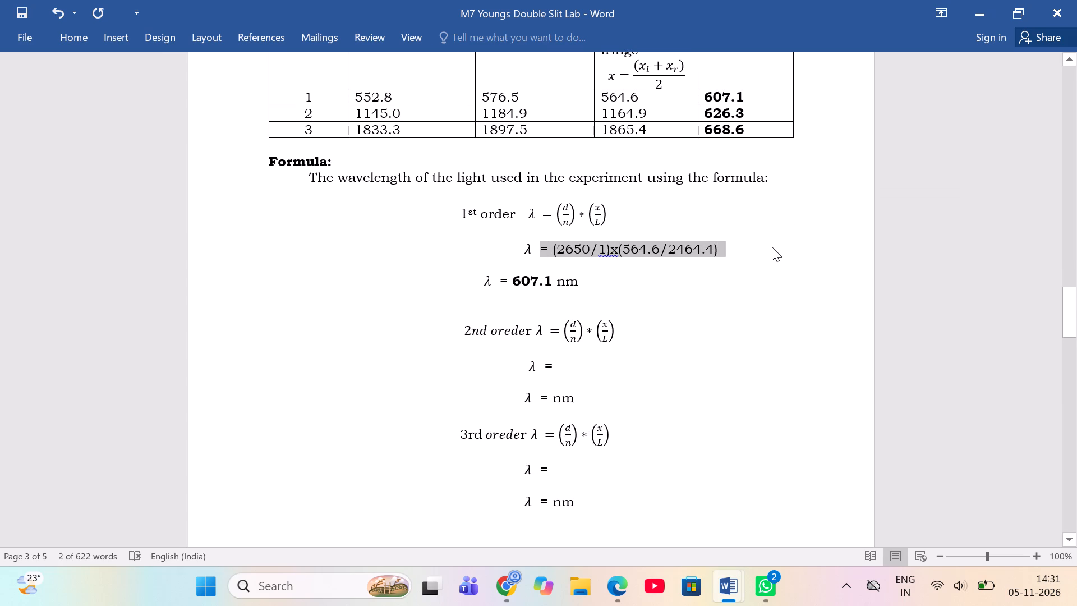
pyautogui.hotkey('ctrl', 'c')
pyautogui.click(557, 373)
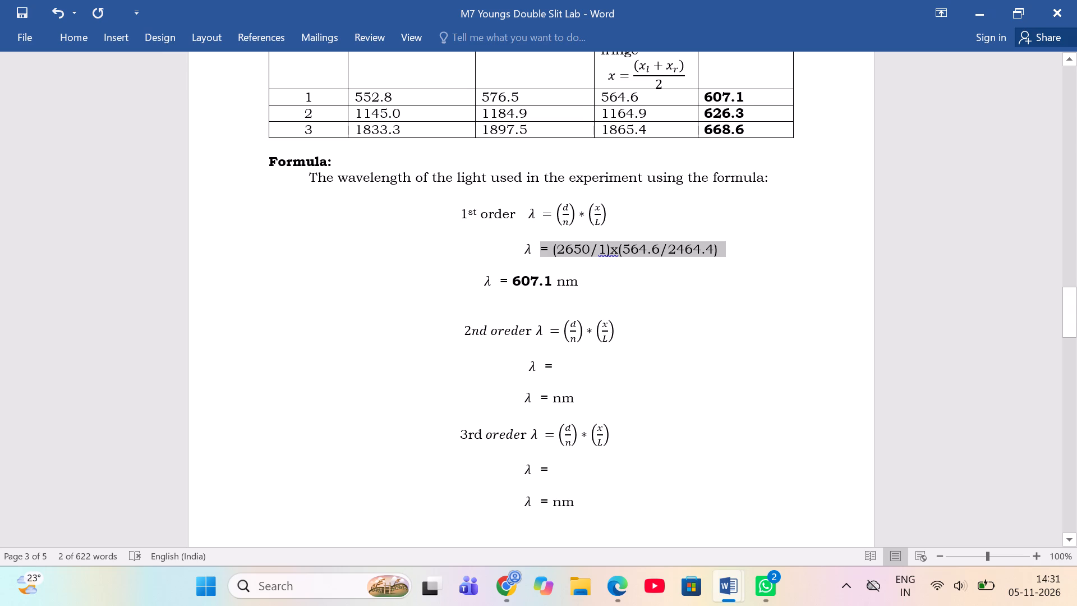
pyautogui.click(557, 373)
pyautogui.moveTo(670, 377); pyautogui.dragTo(605, 393)
pyautogui.click(605, 393)
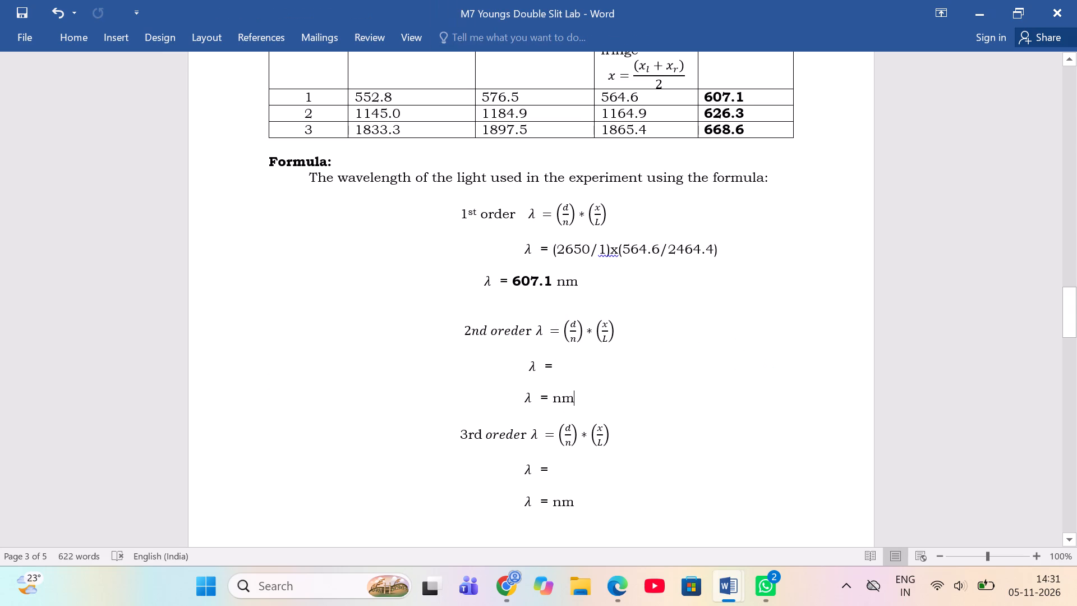
pyautogui.click(563, 365)
pyautogui.click(563, 365)
pyautogui.click(563, 365)
pyautogui.hotkey('ctrl', 'v')
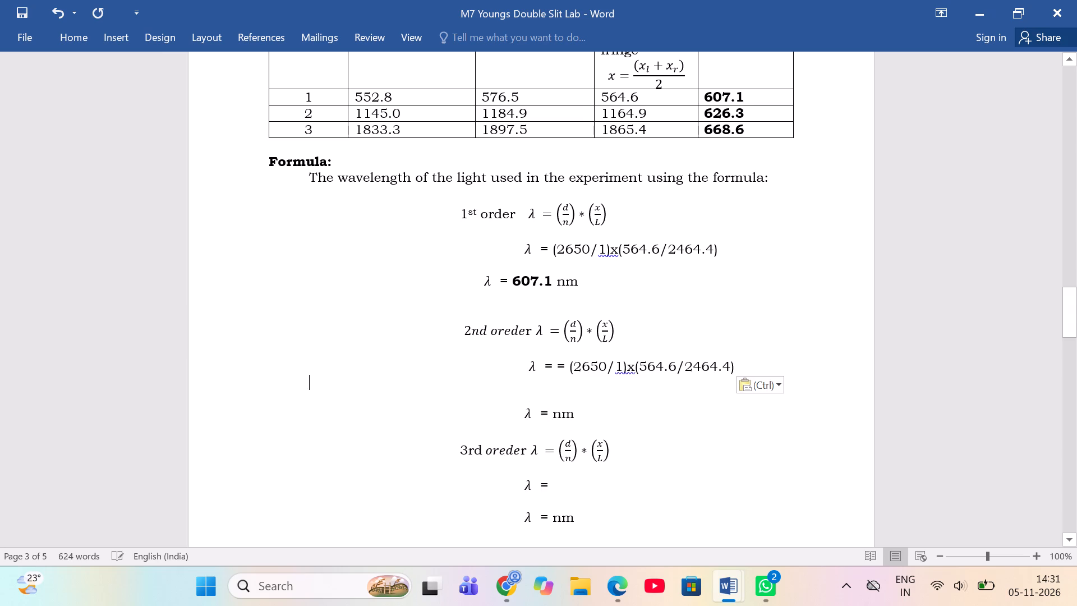
# Edit the copied 2nd order substitution to read (2650/2)x(1164.9/2464.4).
pyautogui.click(620, 368)
pyautogui.press('BackSpace')
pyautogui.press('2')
pyautogui.scroll(1, 673, 313)
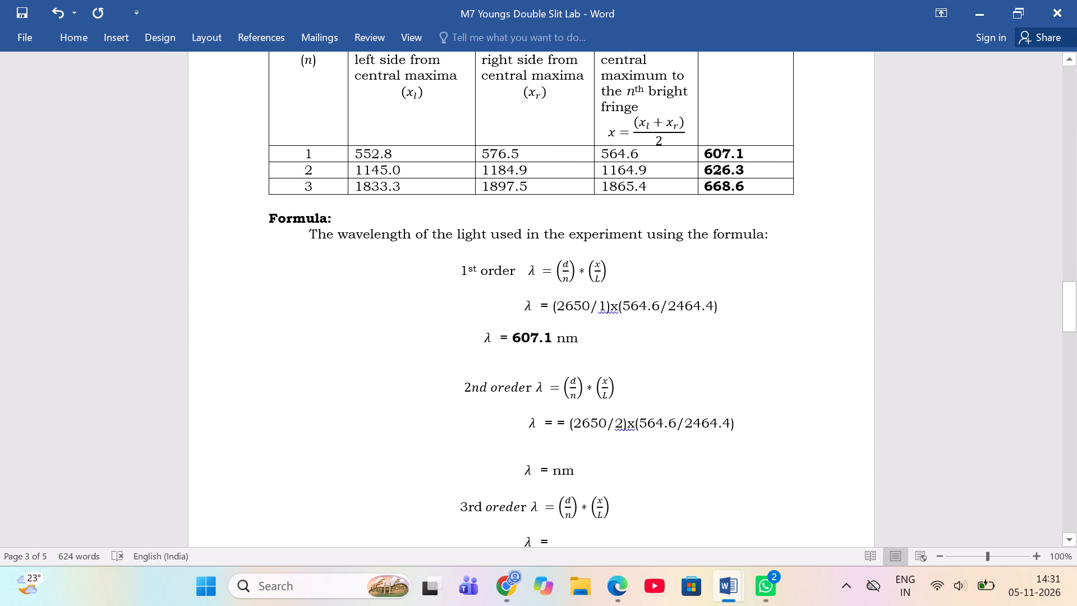
pyautogui.scroll(1, 673, 313)
pyautogui.click(675, 420)
pyautogui.press('BackSpace')
pyautogui.press('BackSpace')
pyautogui.press('BackSpace')
pyautogui.press('BackSpace')
pyautogui.press('BackSpace')
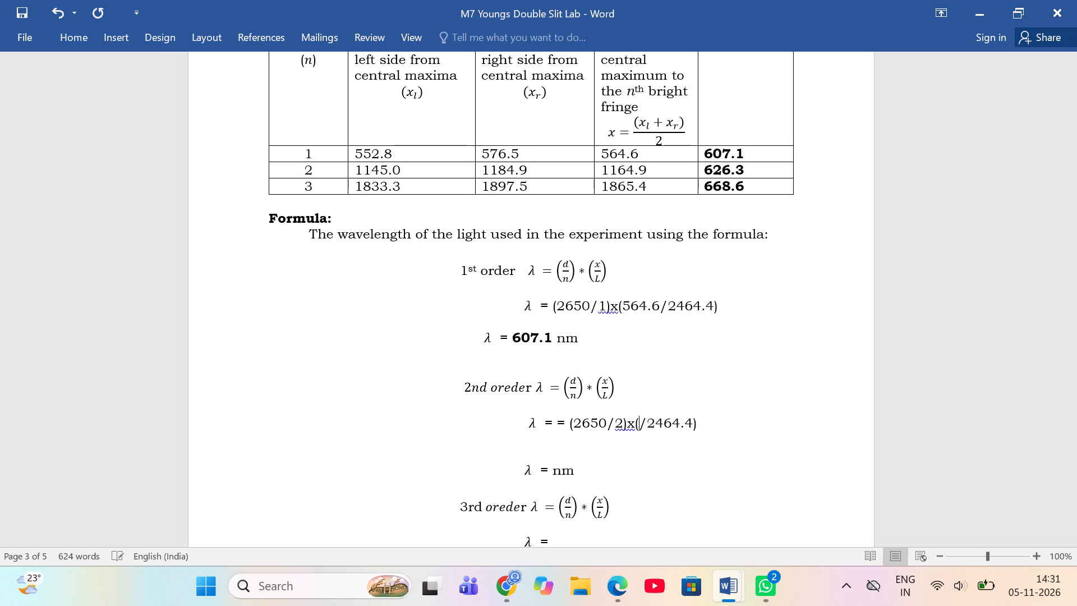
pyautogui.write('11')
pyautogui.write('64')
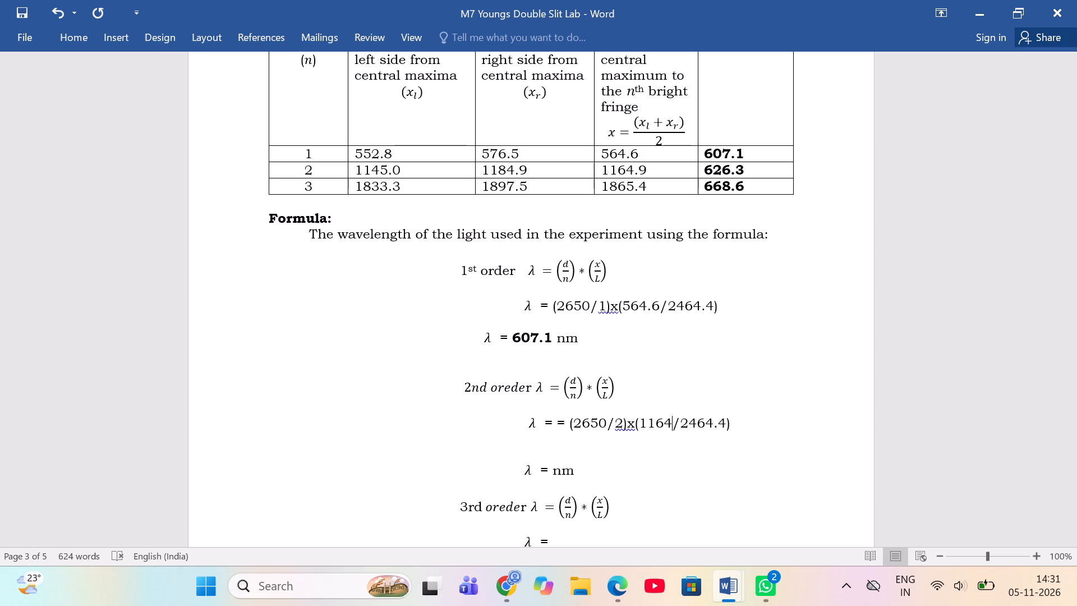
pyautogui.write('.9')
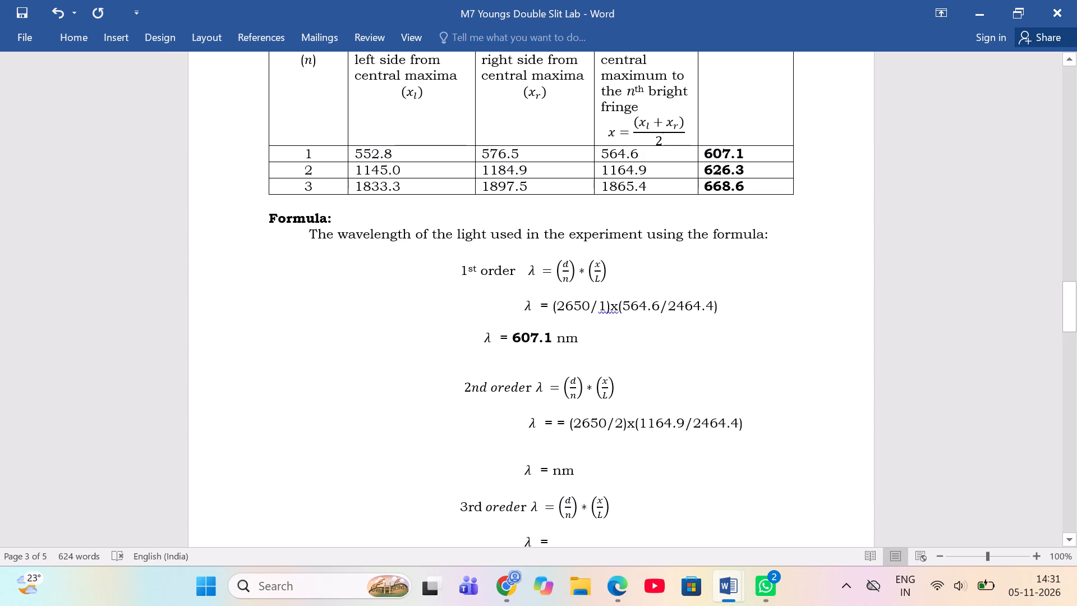
# Copy the order 2 wavelength, 626.3, from the observations table into the 2nd order result line, keeping nm on the same line.
pyautogui.scroll(-2, 730, 480)
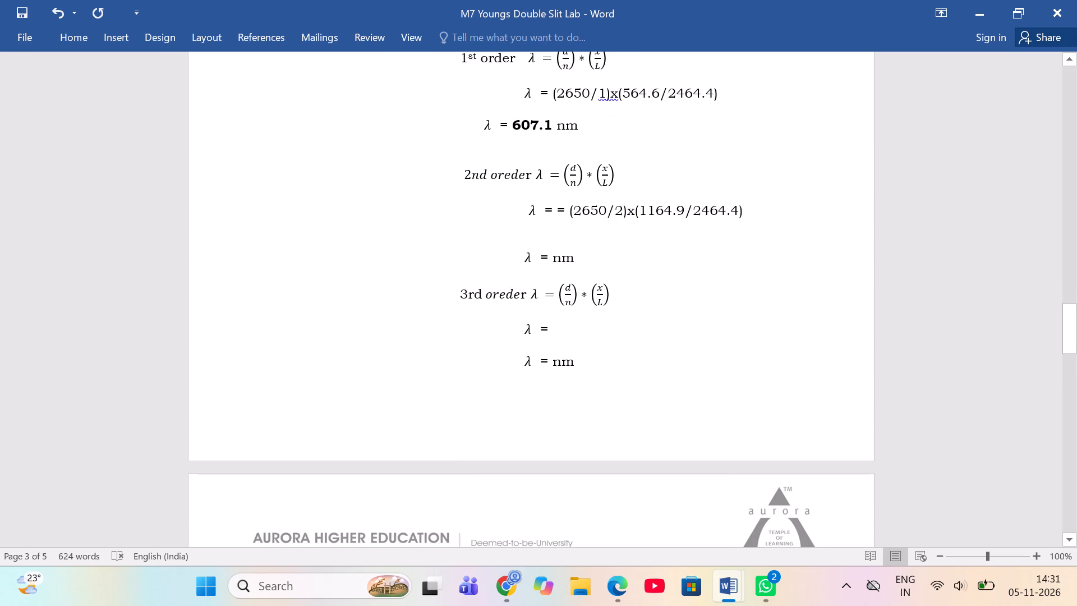
pyautogui.scroll(1, 622, 254)
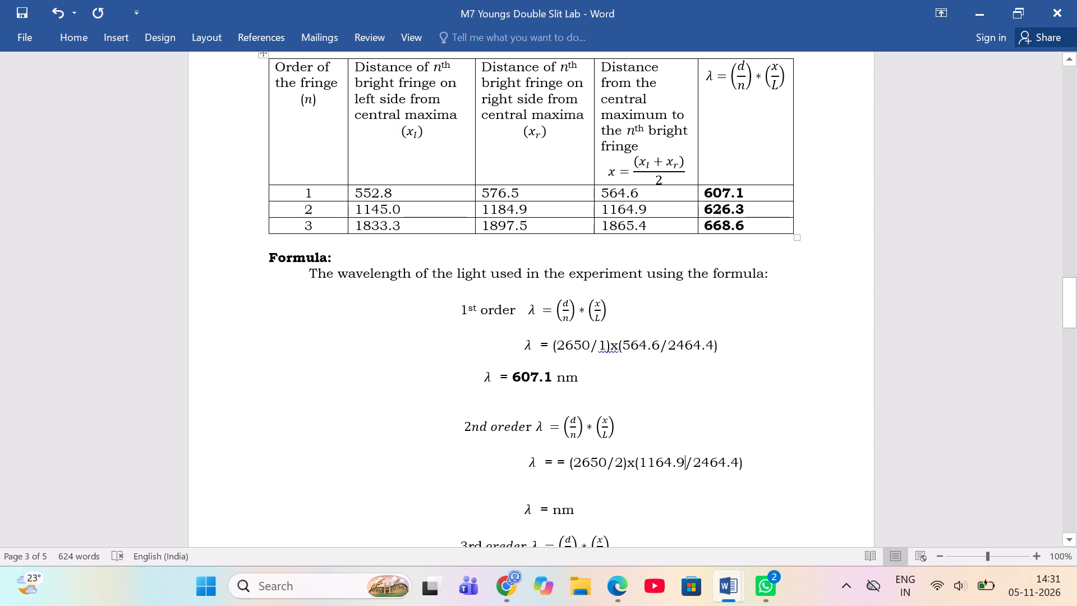
pyautogui.moveTo(703, 210); pyautogui.dragTo(734, 208)
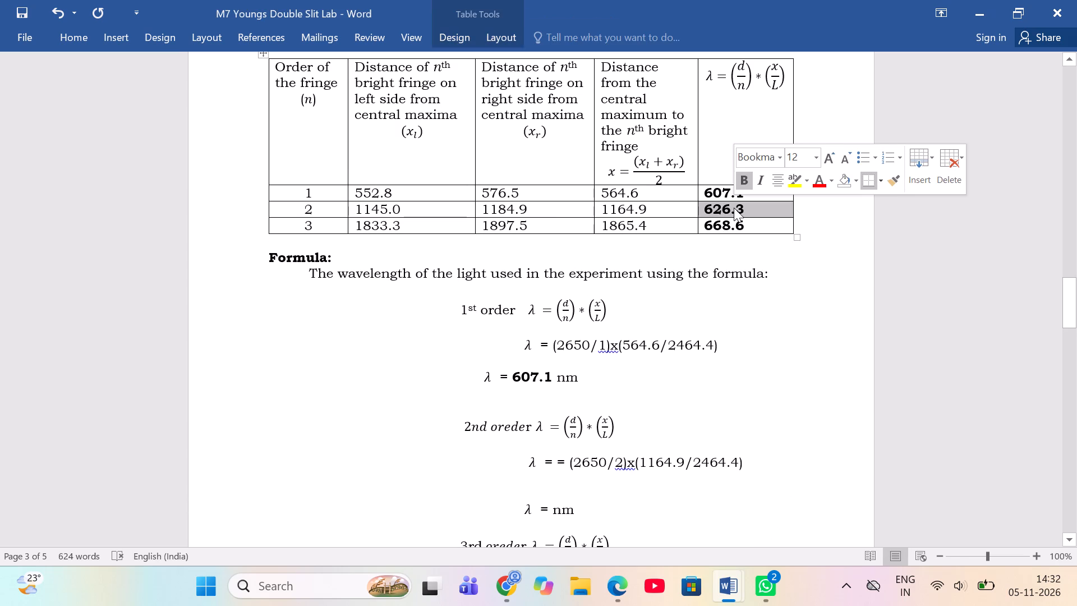
pyautogui.hotkey('ctrl', 'c')
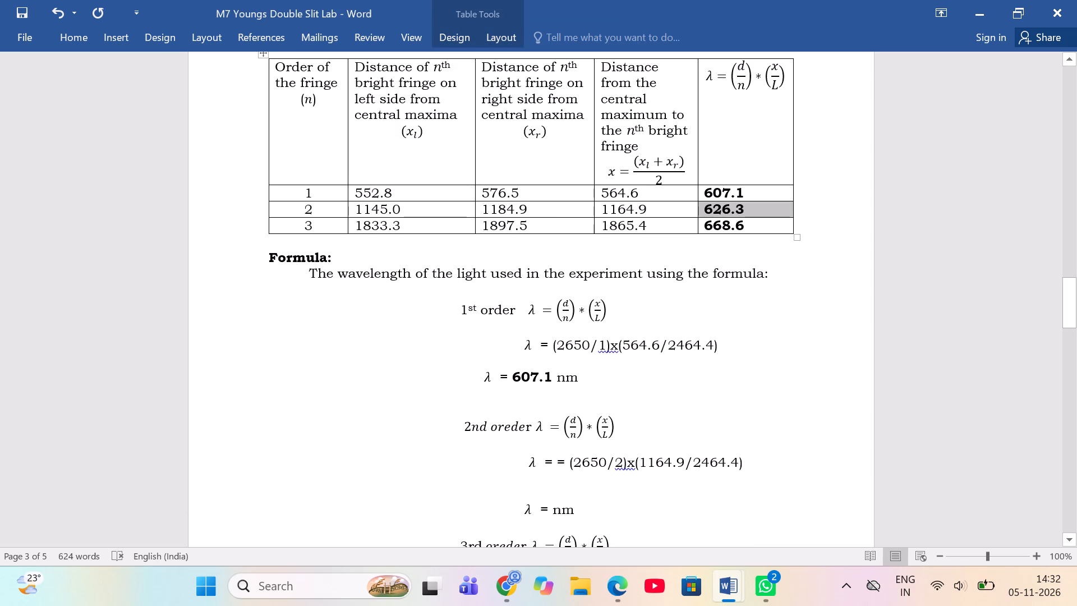
pyautogui.click(549, 508)
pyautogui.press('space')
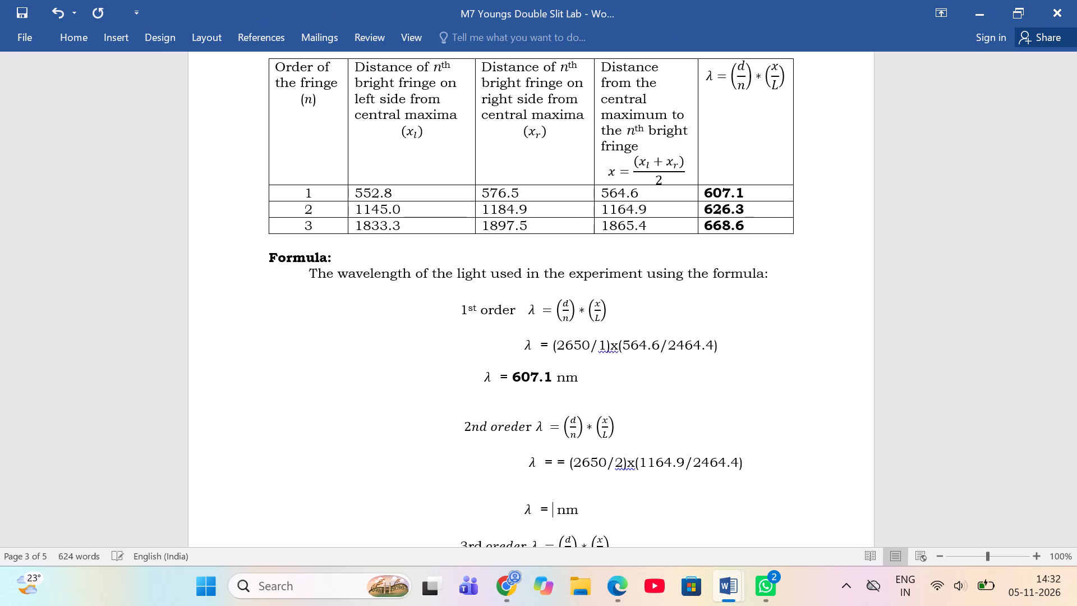
pyautogui.hotkey('ctrl', 'v')
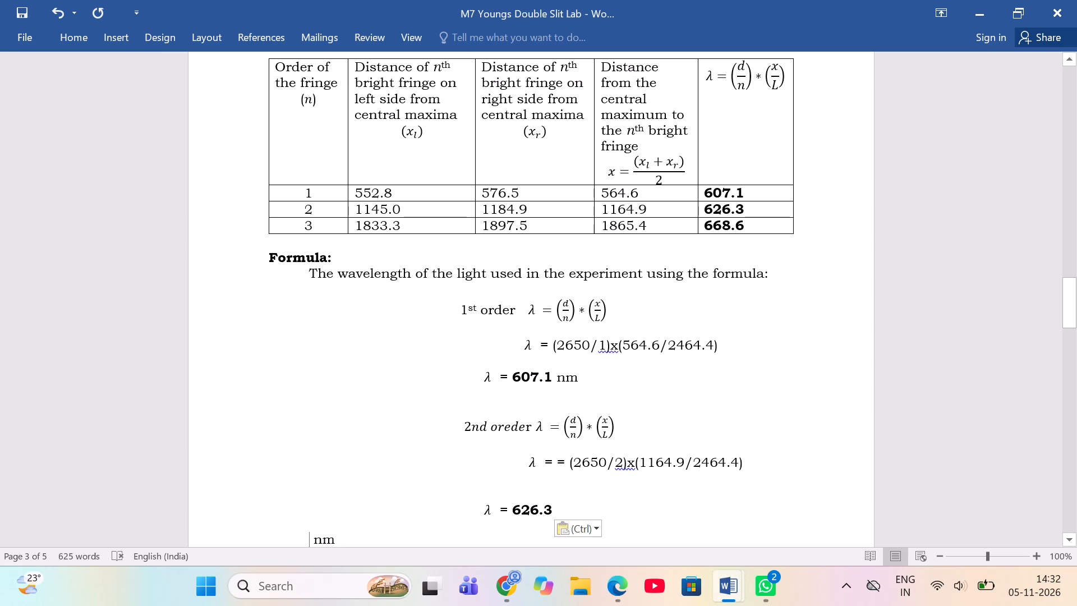
pyautogui.press('BackSpace')
pyautogui.press('BackSpace')
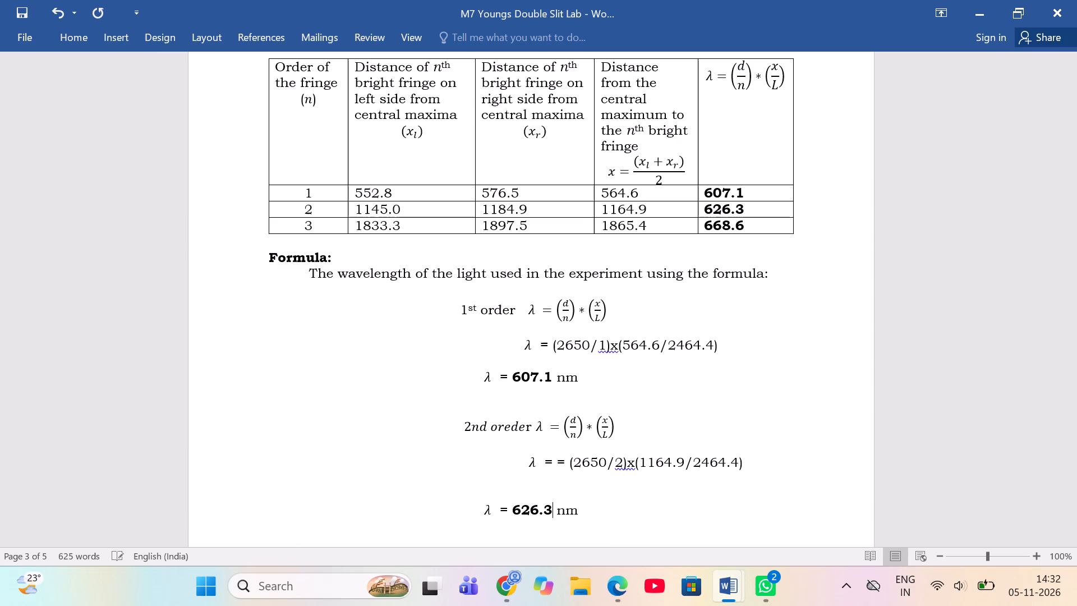
# Copy the 2nd order substitution, (2650/2)x(1164.9/2464.4), into the empty λ = line below the 3rd order formula.
pyautogui.scroll(-2, 458, 541)
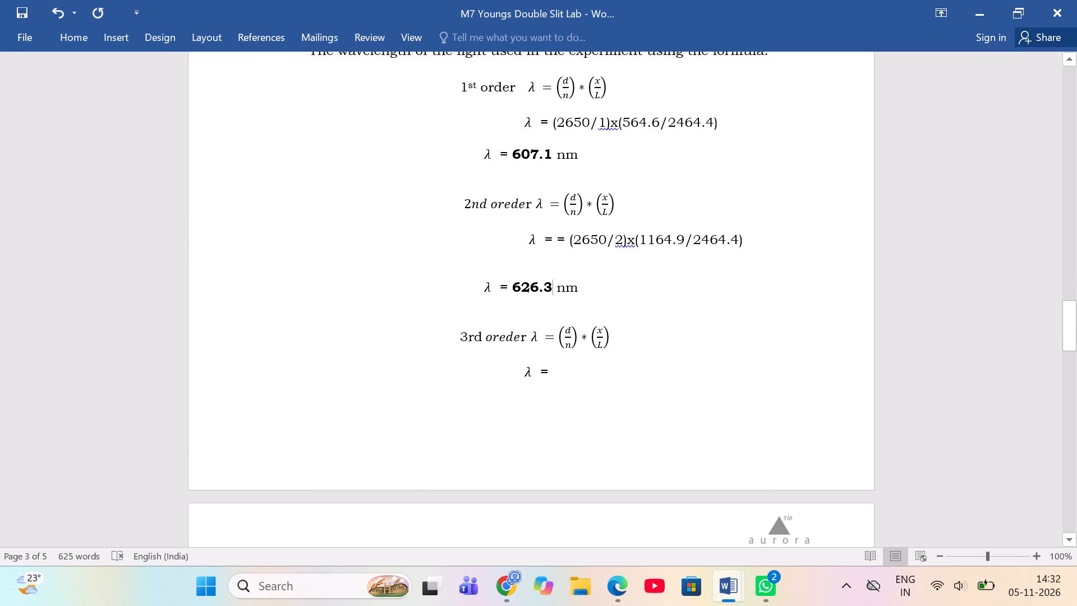
pyautogui.moveTo(569, 240); pyautogui.dragTo(672, 221)
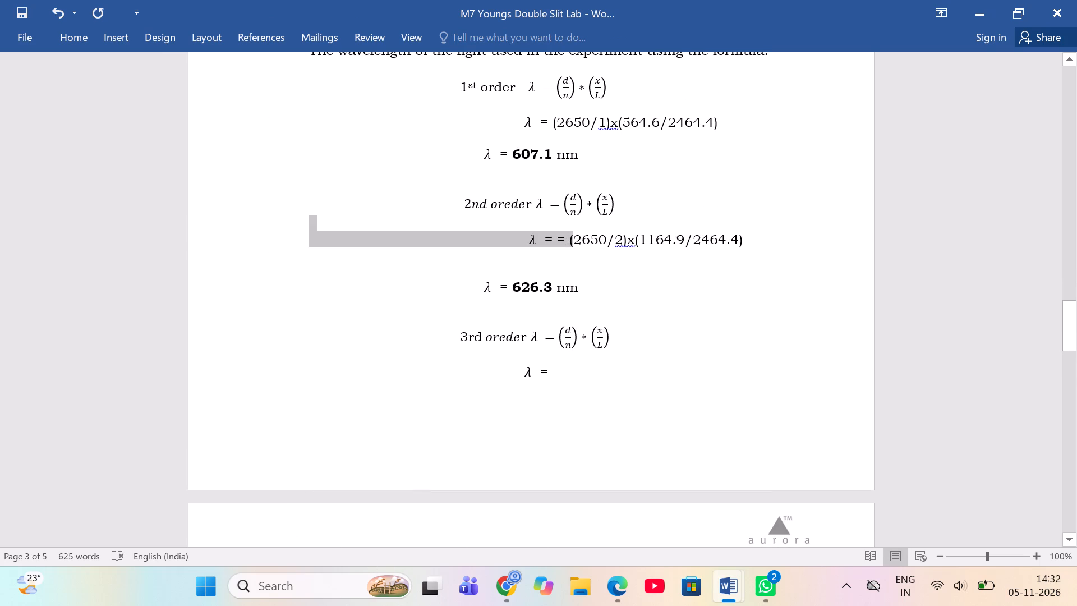
pyautogui.moveTo(672, 221); pyautogui.dragTo(738, 233)
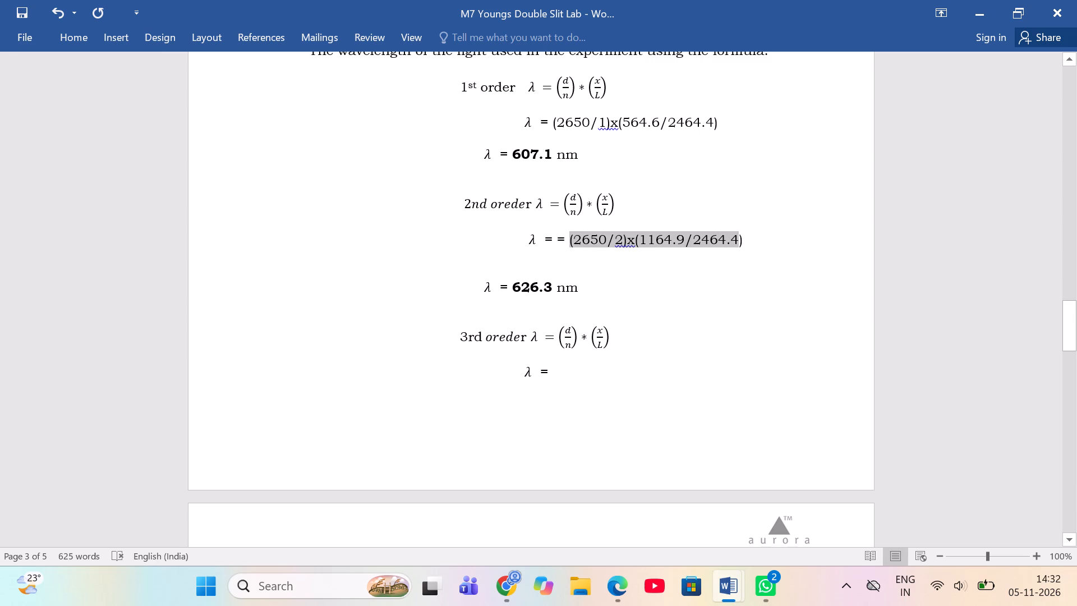
pyautogui.moveTo(738, 233); pyautogui.dragTo(748, 234)
pyautogui.hotkey('ctrl', 'c')
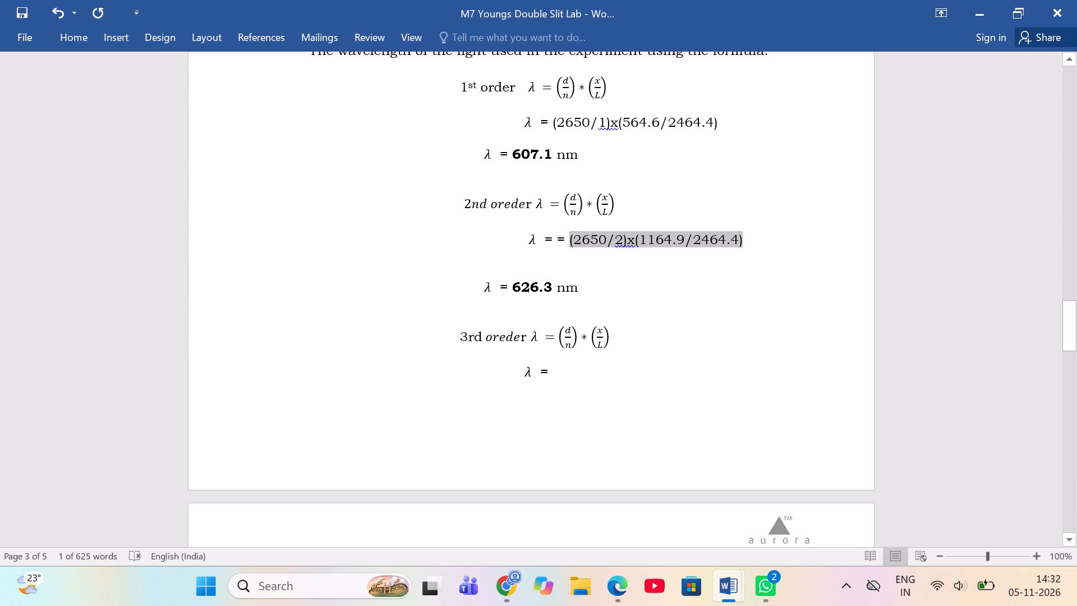
pyautogui.click(556, 372)
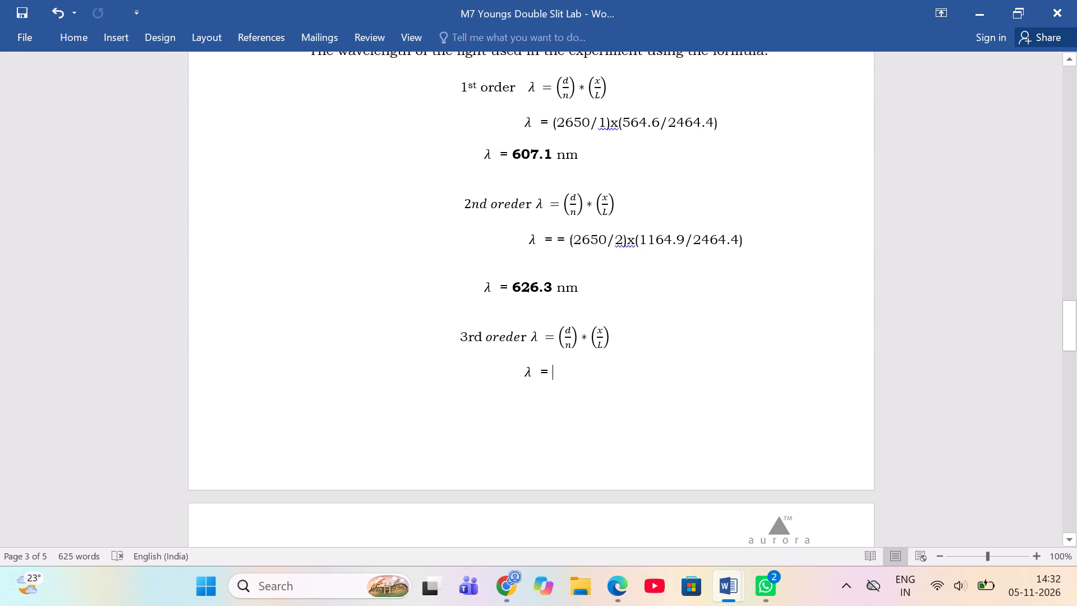
pyautogui.hotkey('ctrl', 'v')
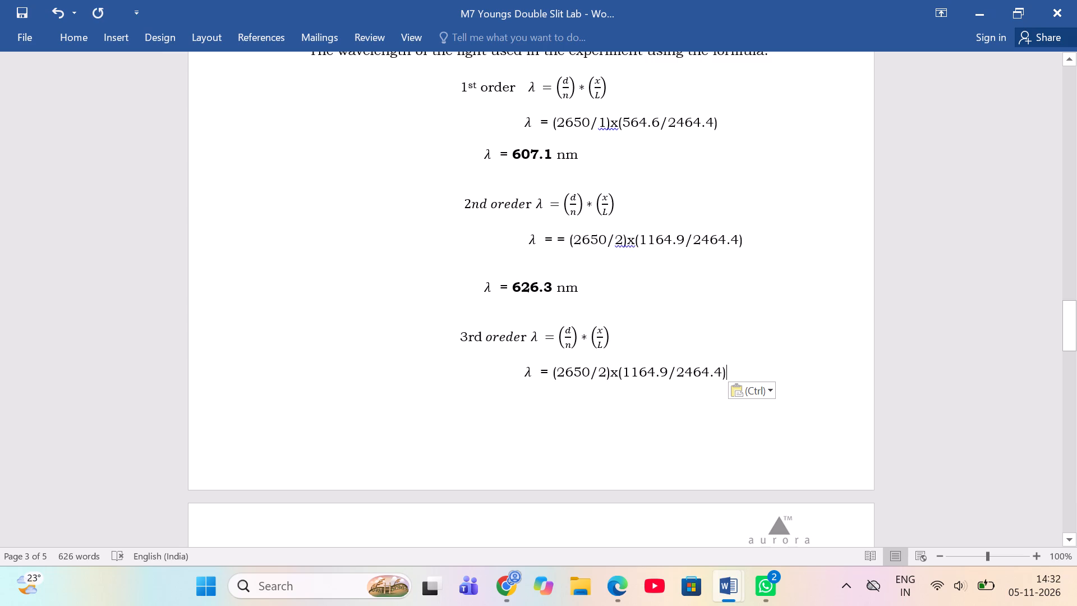
# Edit the copied 3rd order substitution to read (2650/3)x(1865.4/2464.4).
pyautogui.click(605, 370)
pyautogui.press('BackSpace')
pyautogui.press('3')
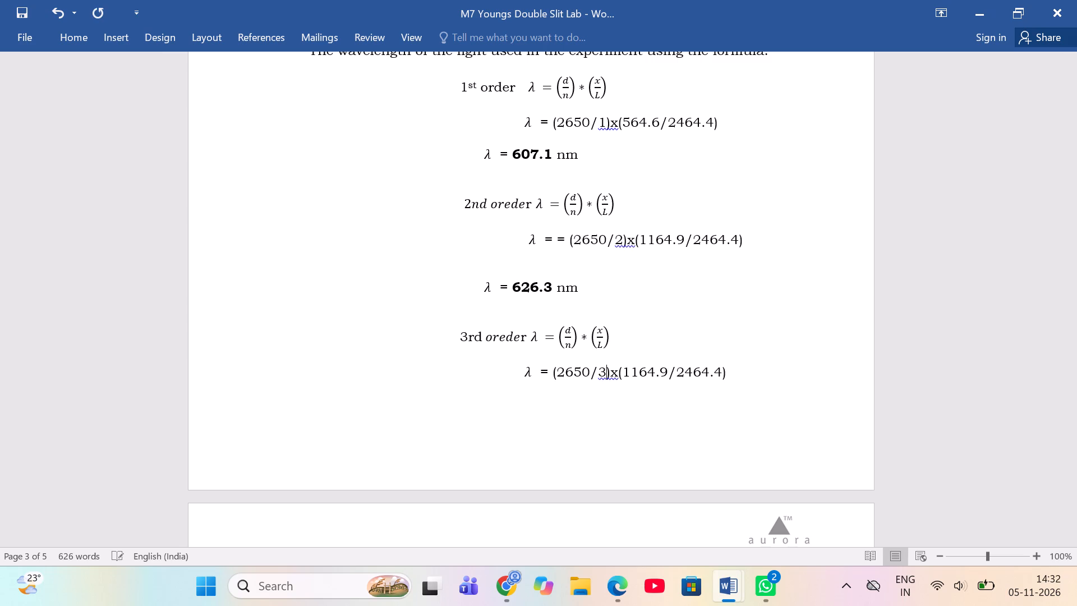
pyautogui.click(667, 371)
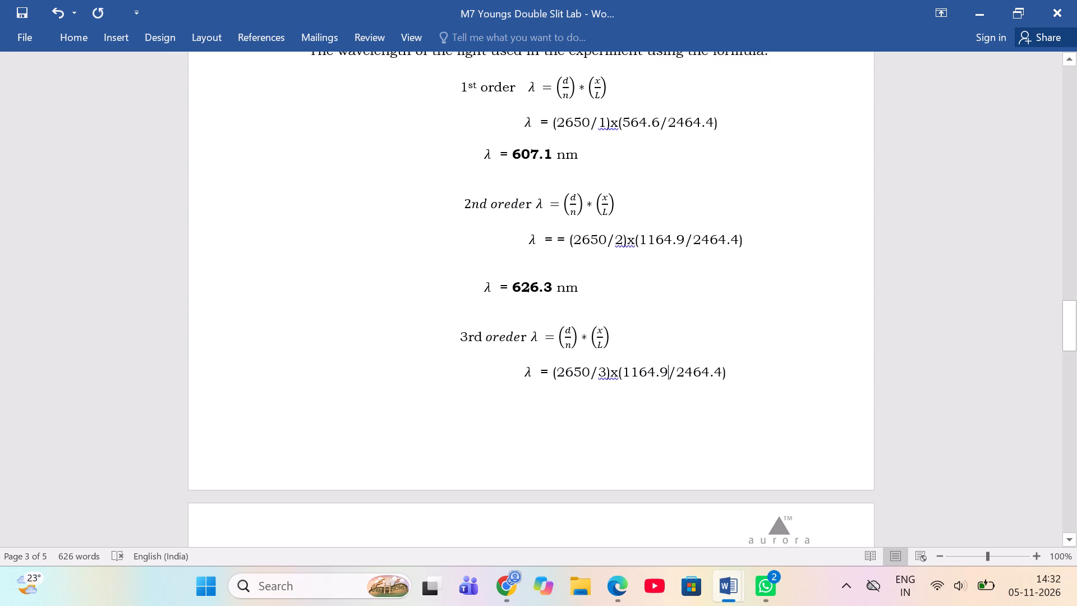
pyautogui.press('BackSpace')
pyautogui.press('BackSpace')
pyautogui.press('BackSpace')
pyautogui.press('BackSpace')
pyautogui.press('BackSpace')
pyautogui.press('BackSpace')
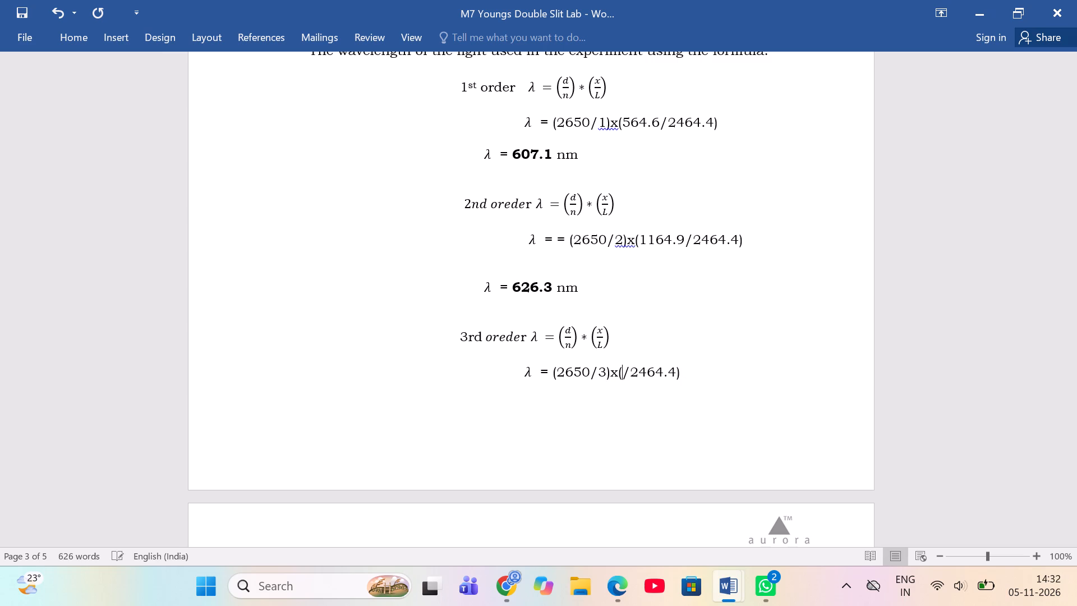
pyautogui.scroll(-1, 667, 371)
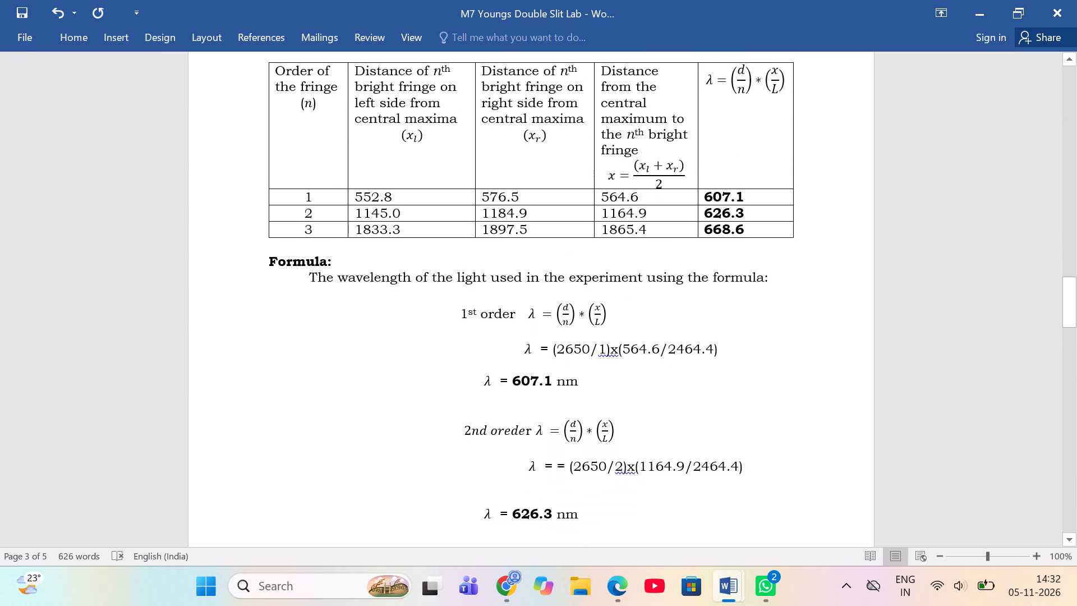
pyautogui.scroll(-2, 667, 371)
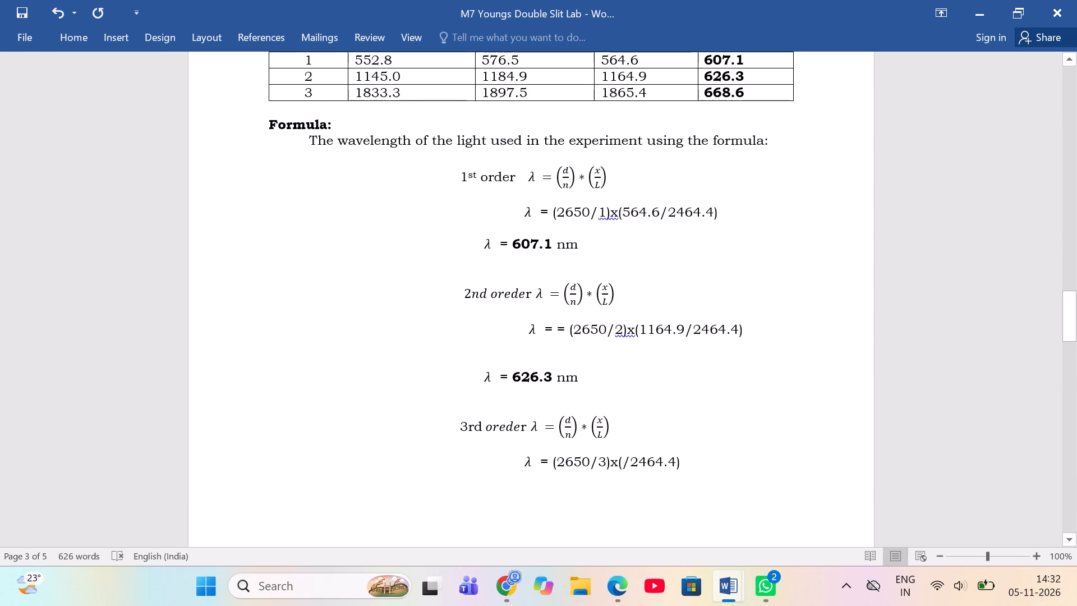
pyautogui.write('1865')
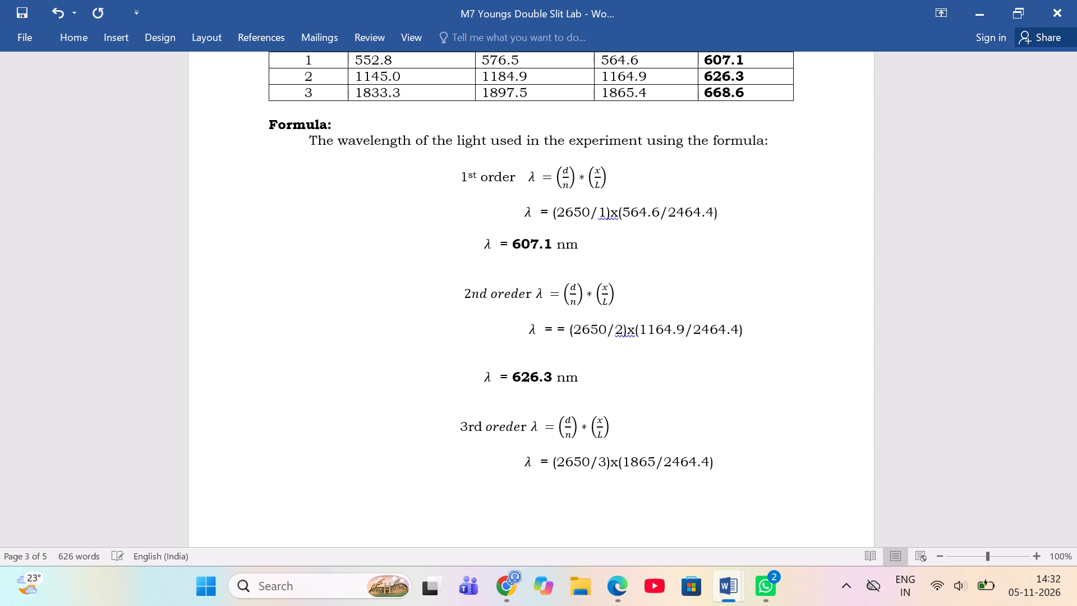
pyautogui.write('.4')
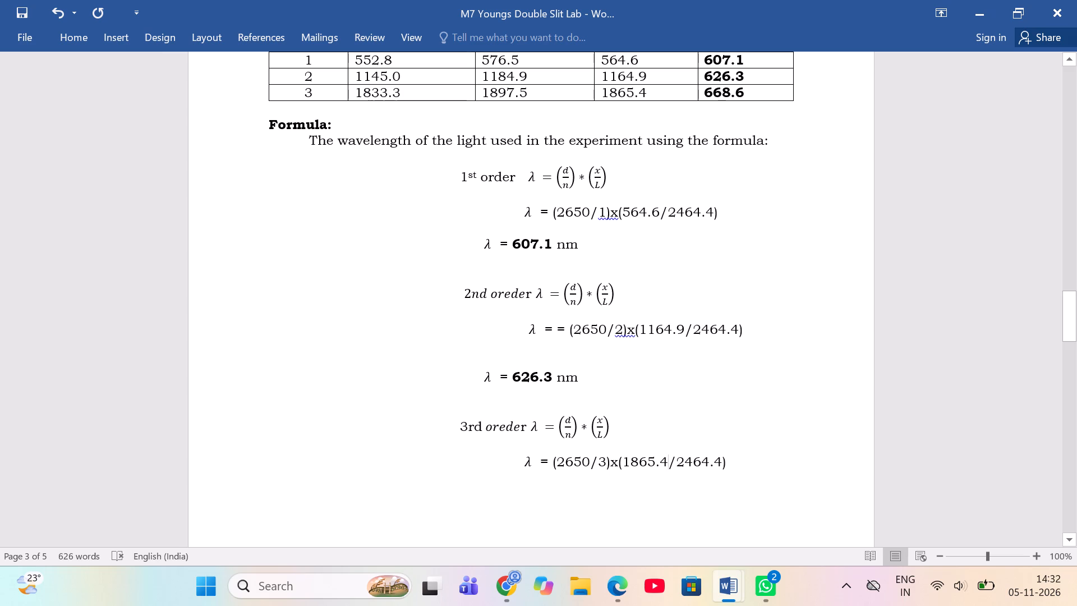
# Copy the order 3 wavelength, 668.6, from the observations table into the 3rd order result line before nm.
pyautogui.scroll(-3, 690, 454)
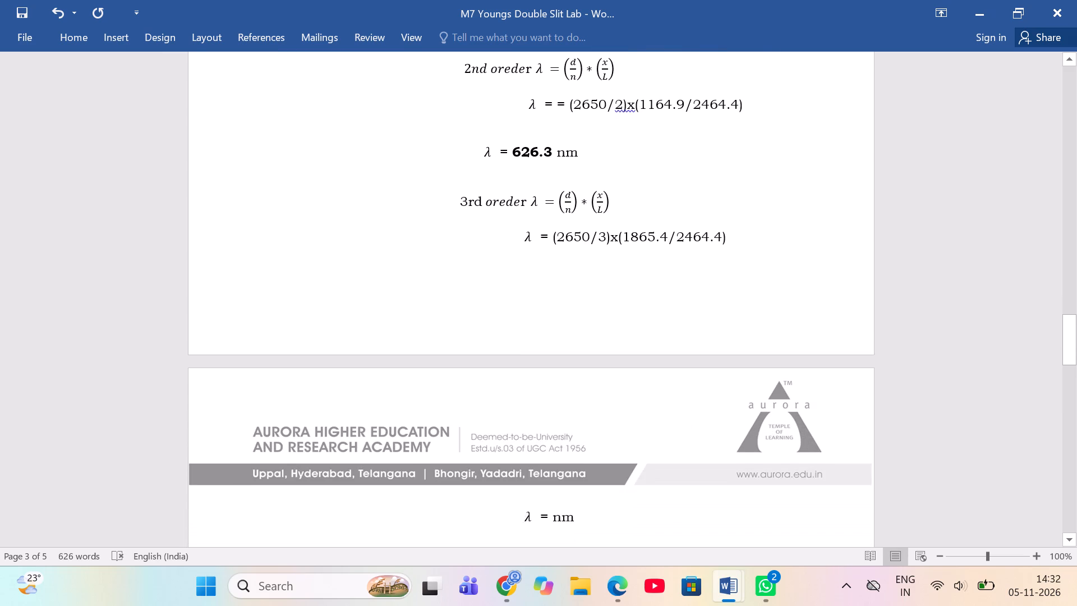
pyautogui.scroll(-1, 690, 454)
pyautogui.scroll(2, 646, 263)
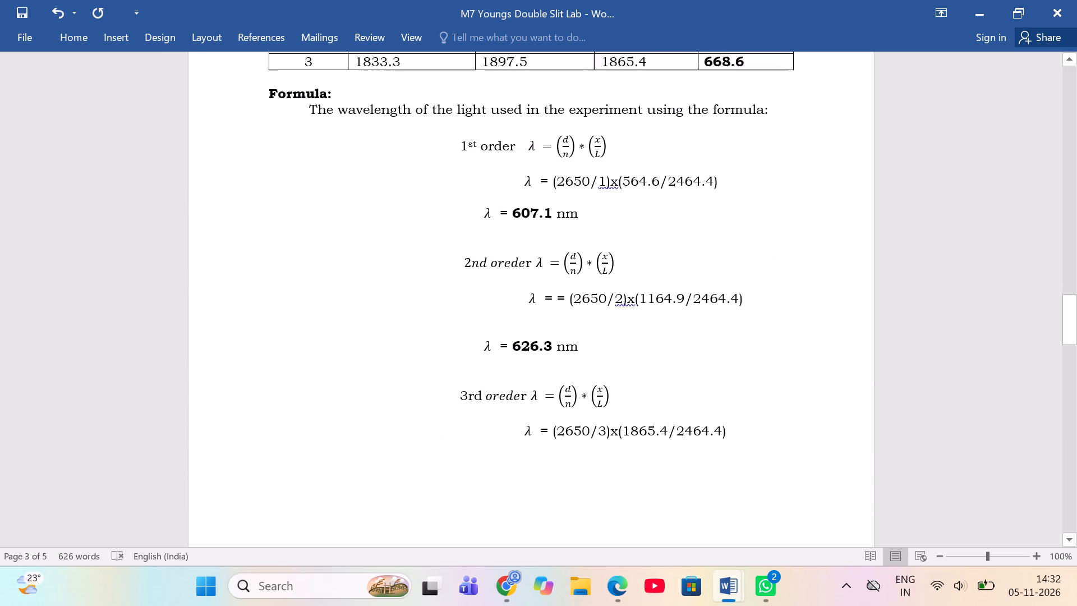
pyautogui.scroll(1, 646, 263)
pyautogui.moveTo(706, 220); pyautogui.dragTo(746, 215)
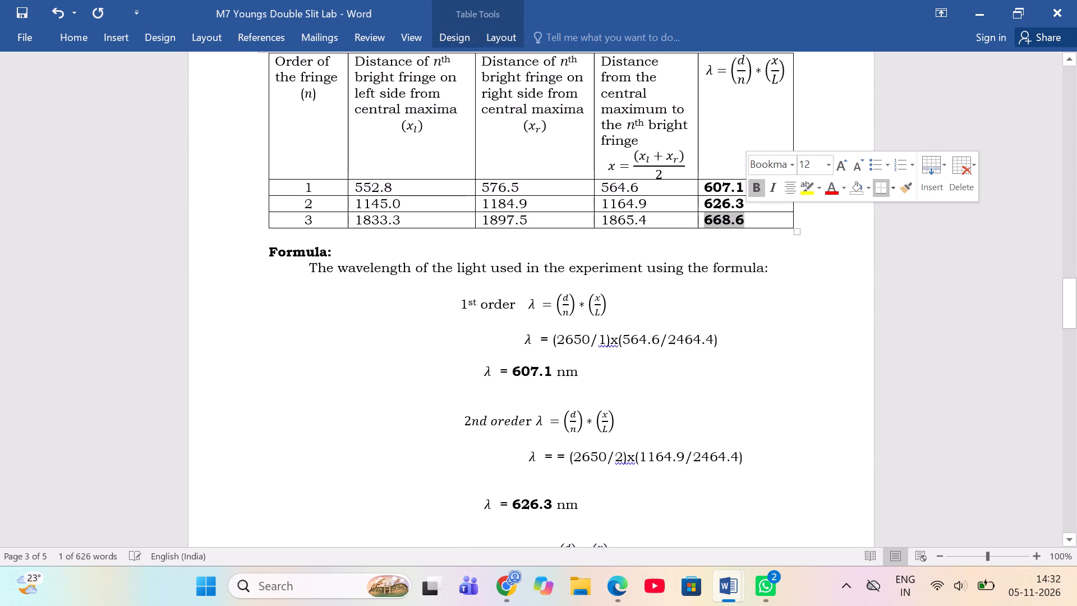
pyautogui.hotkey('ctrl', 'c')
pyautogui.scroll(-2, 713, 275)
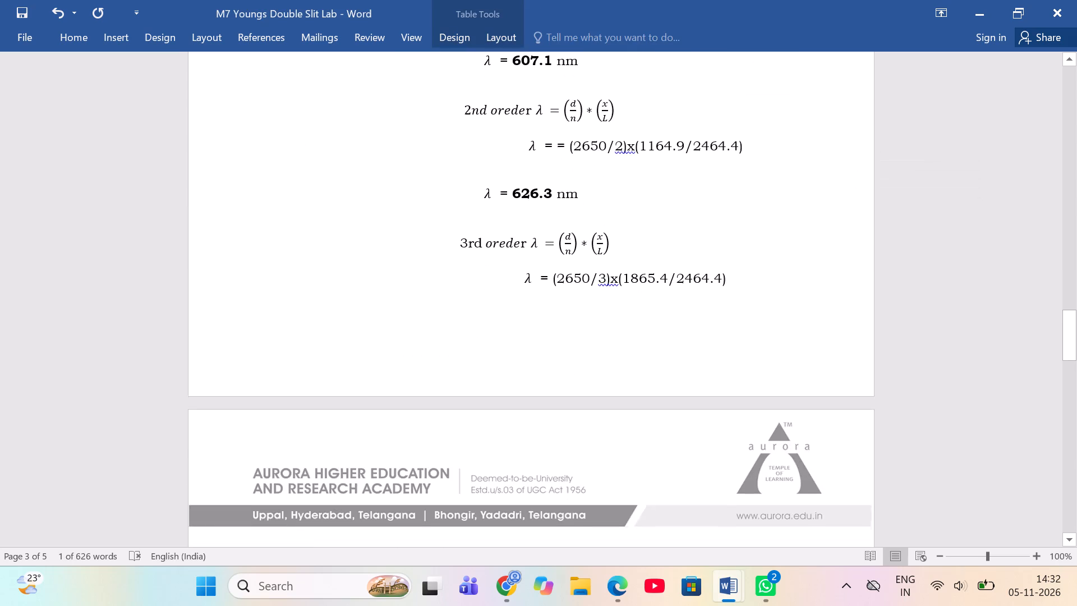
pyautogui.scroll(-2, 713, 275)
pyautogui.scroll(1, 713, 275)
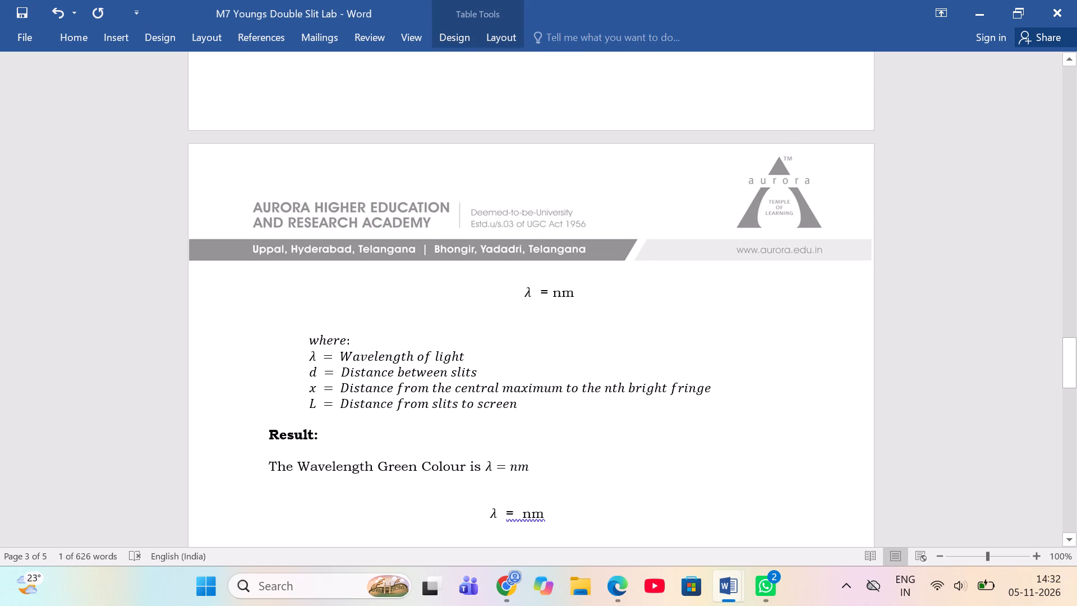
pyautogui.click(550, 288)
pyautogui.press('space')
pyautogui.hotkey('ctrl', 'v')
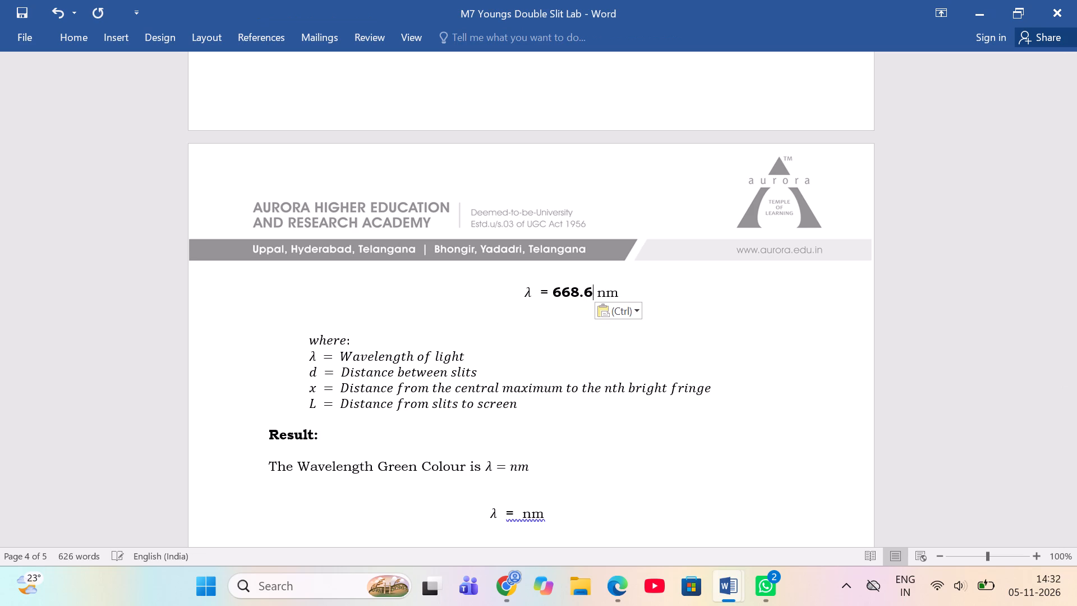
# Review the observations table, the three wavelength calculations and the unfilled Result, Discussion and Conclusion sections.
pyautogui.scroll(-2, 614, 352)
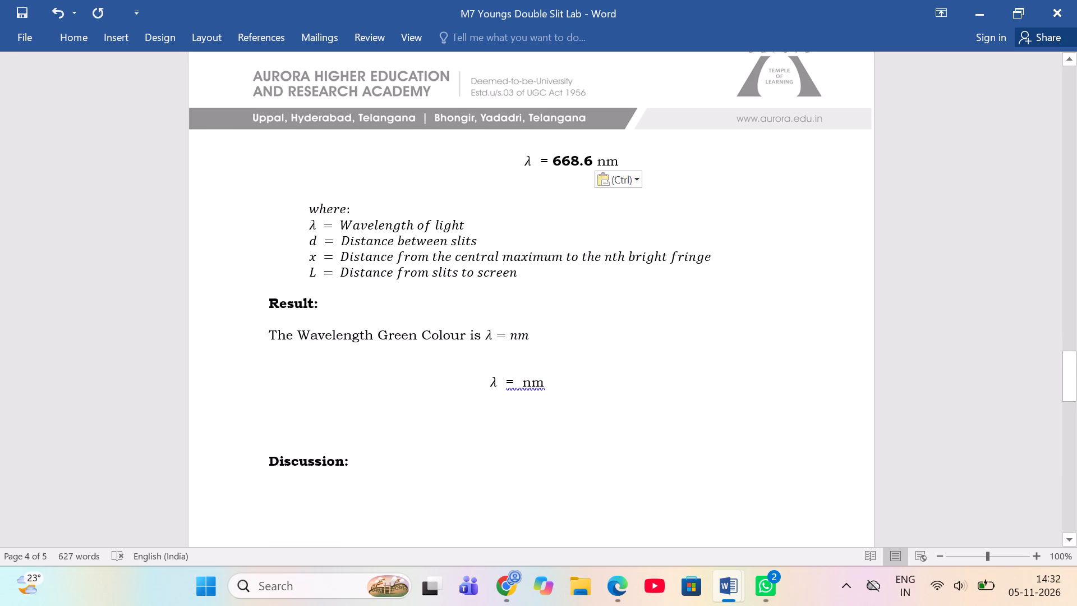
pyautogui.scroll(-2, 614, 352)
pyautogui.scroll(1, 614, 352)
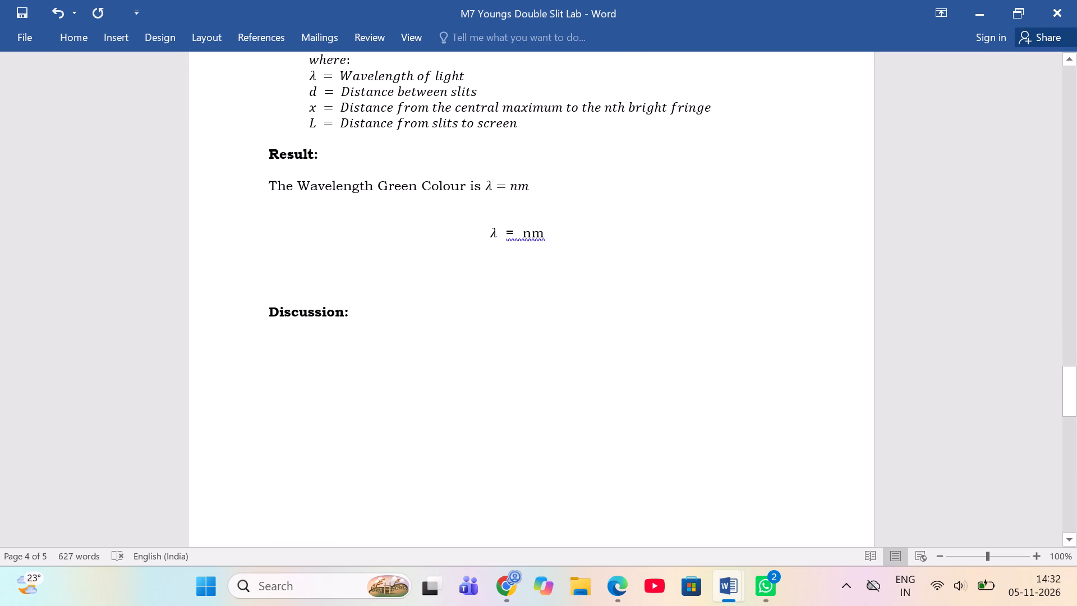
pyautogui.scroll(1, 614, 352)
pyautogui.scroll(-1, 614, 352)
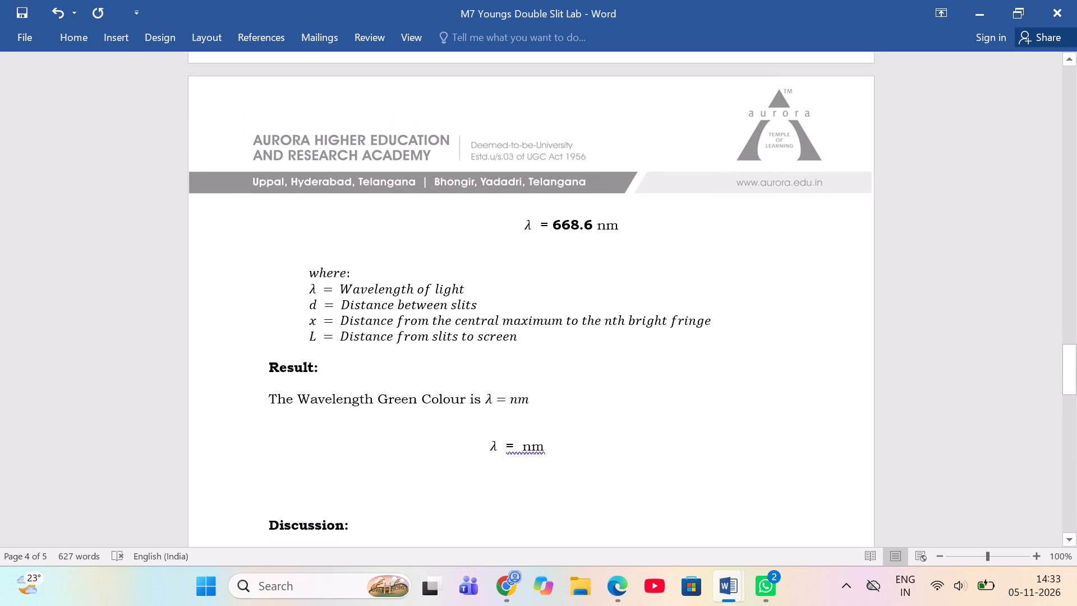
pyautogui.scroll(-1, 614, 352)
pyautogui.scroll(1, 614, 352)
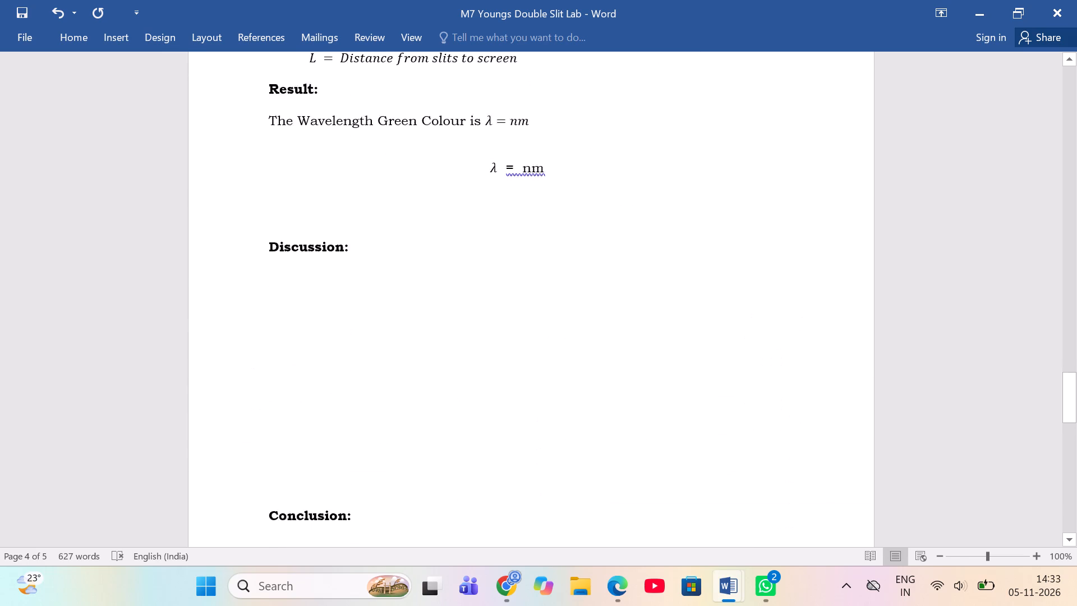
pyautogui.scroll(2, 614, 352)
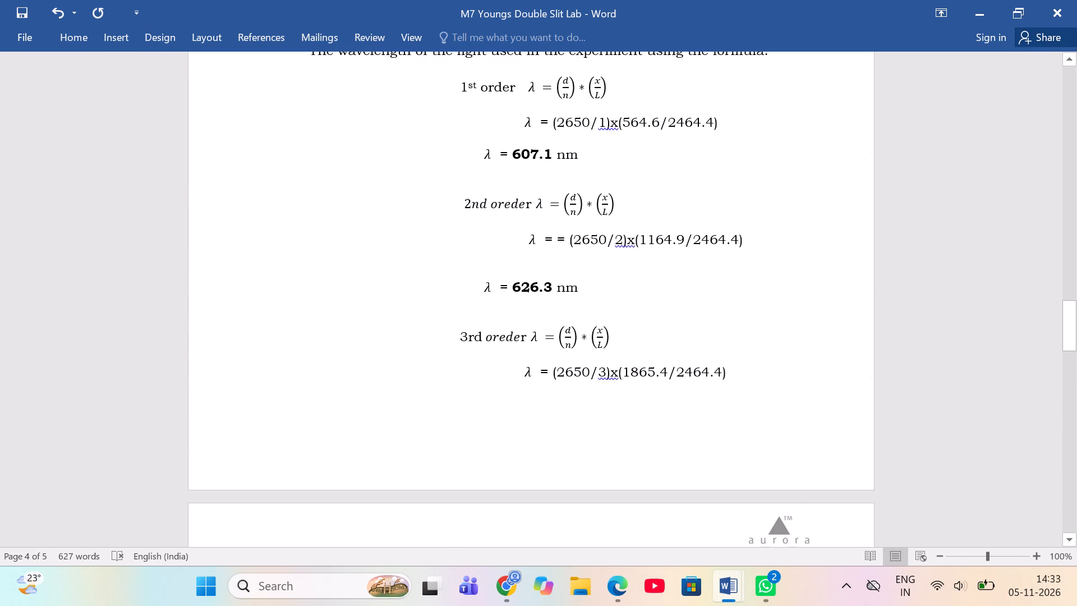
pyautogui.scroll(1, 614, 352)
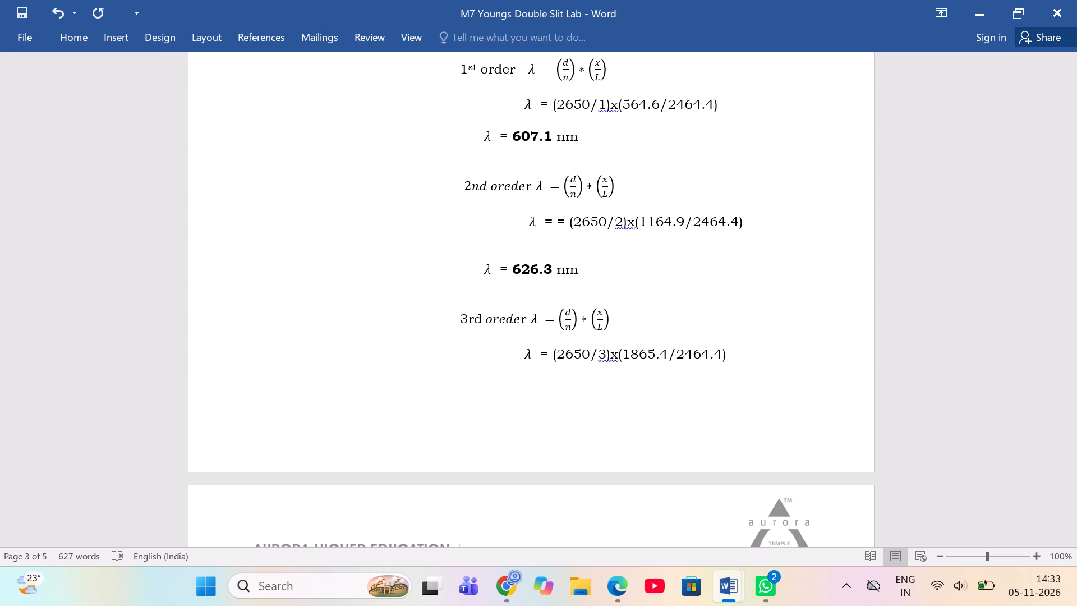
pyautogui.scroll(3, 614, 352)
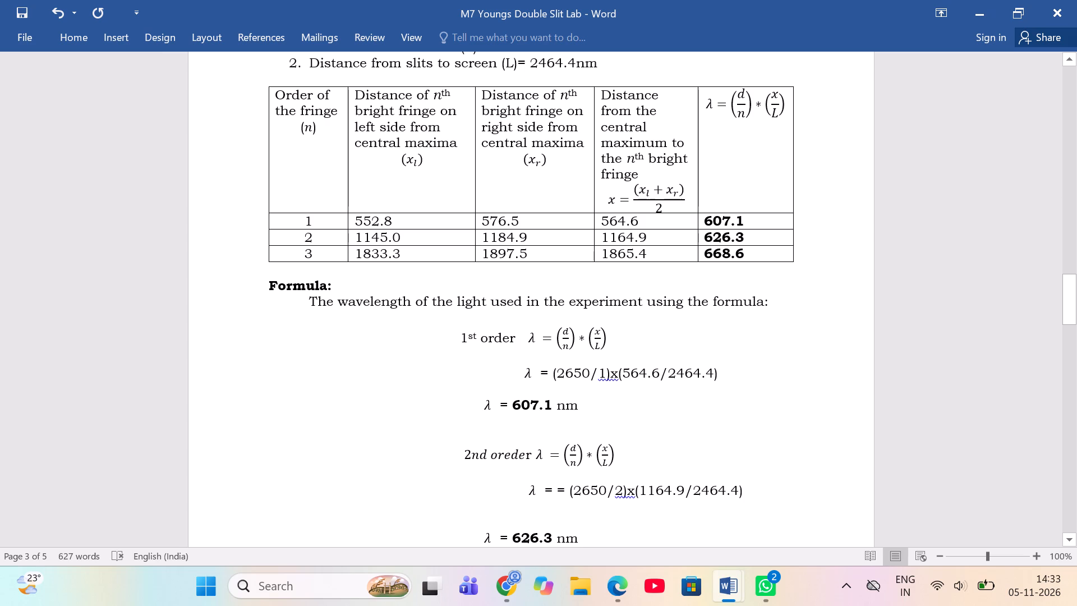
pyautogui.scroll(-1, 601, 420)
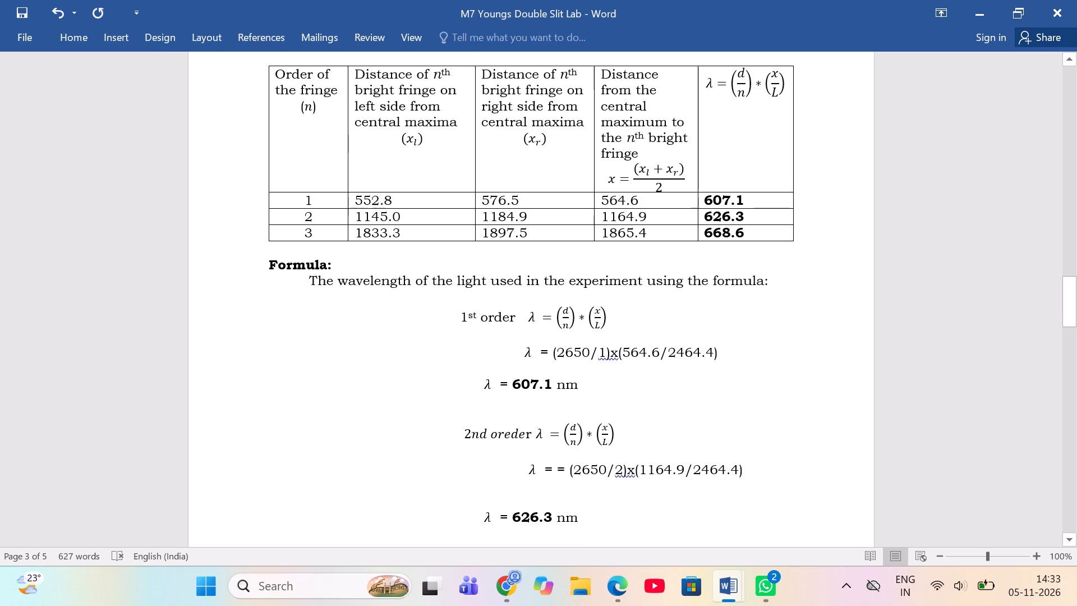
pyautogui.scroll(-3, 601, 420)
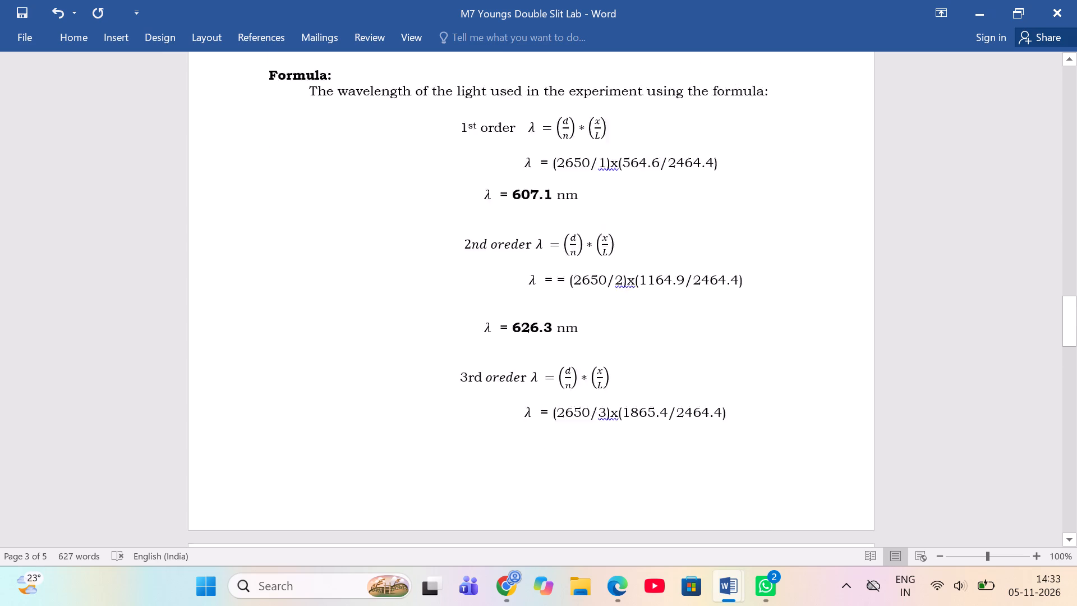
pyautogui.scroll(-3, 601, 420)
pyautogui.hscroll(-1, 601, 420)
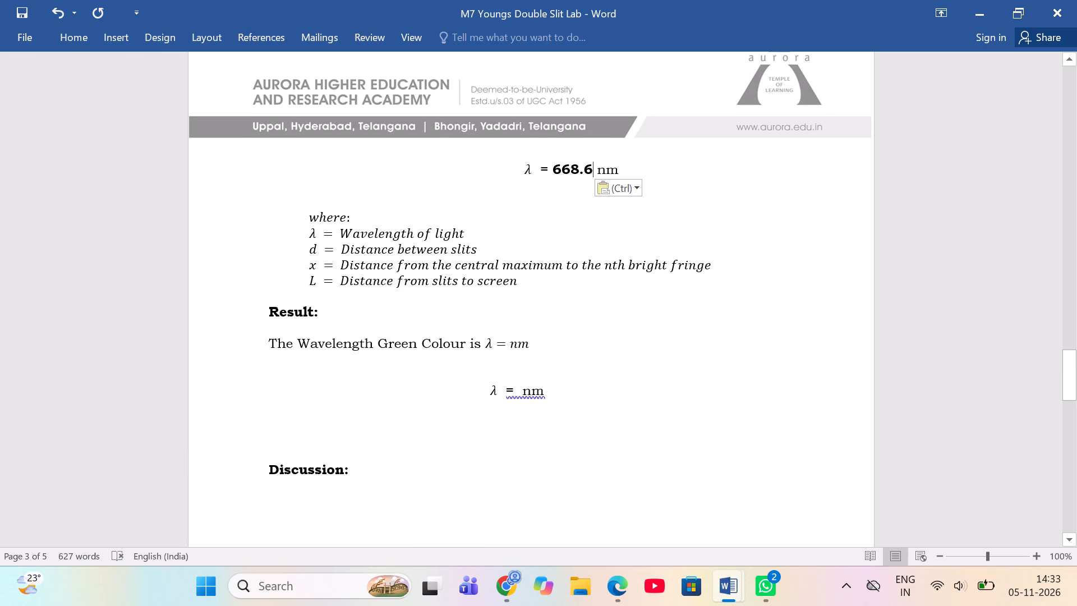
pyautogui.hscroll(-1, 601, 420)
pyautogui.scroll(3, 601, 420)
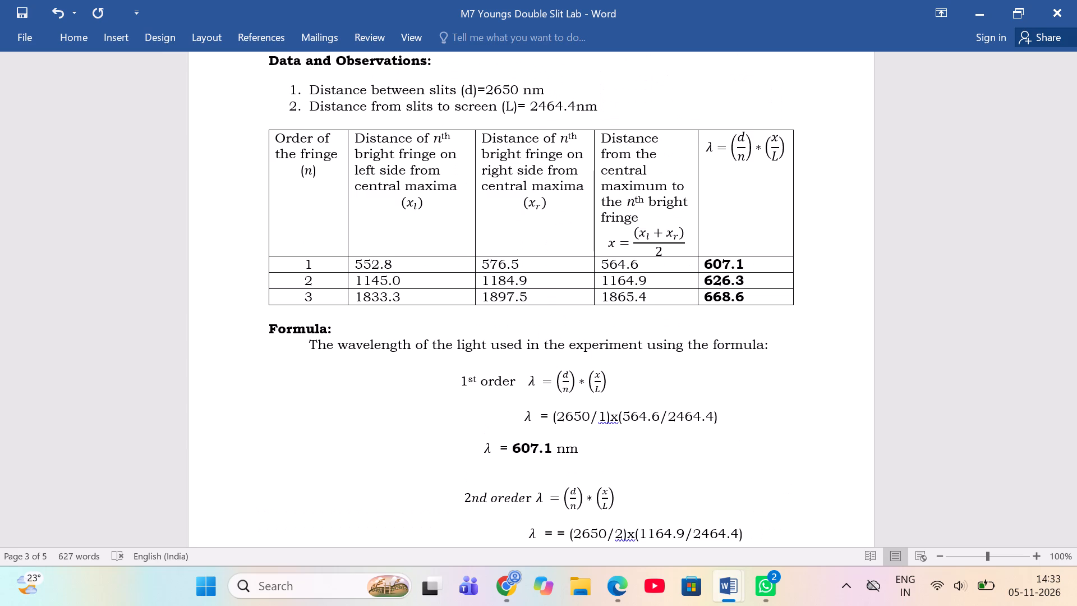
pyautogui.scroll(-5, 601, 420)
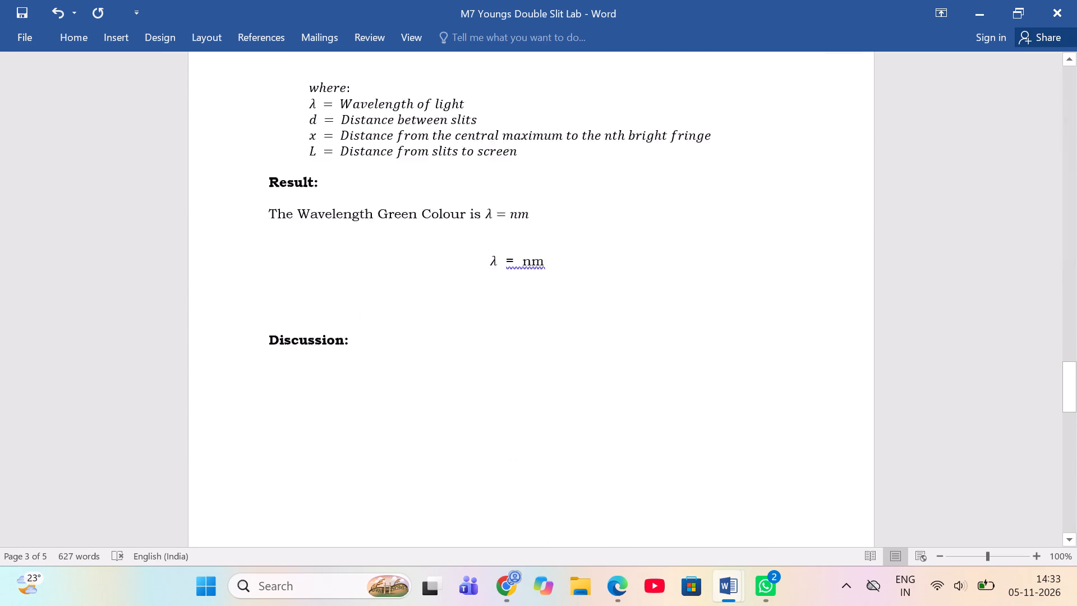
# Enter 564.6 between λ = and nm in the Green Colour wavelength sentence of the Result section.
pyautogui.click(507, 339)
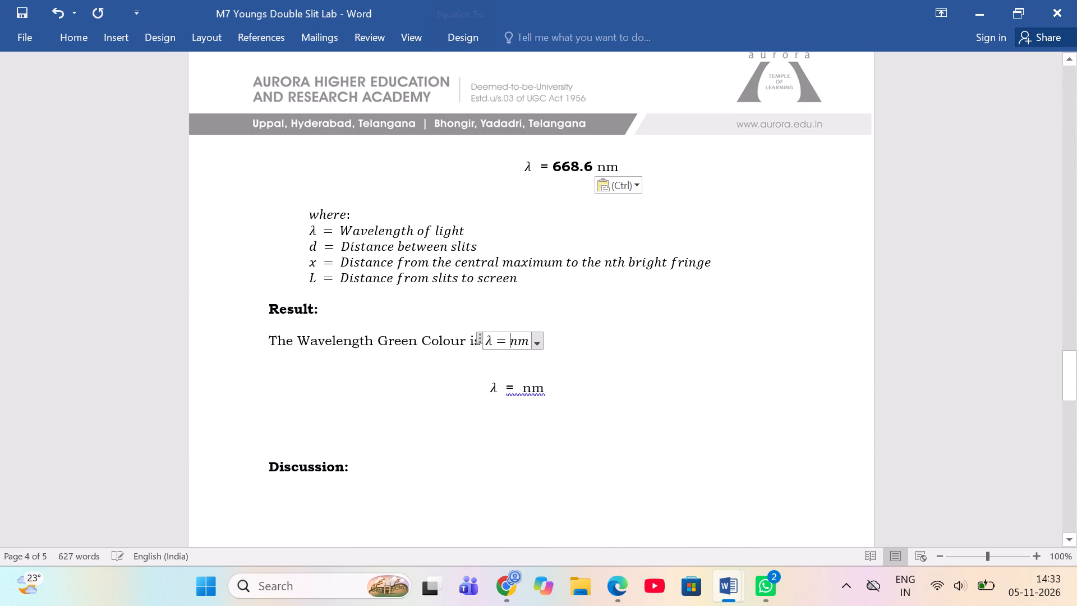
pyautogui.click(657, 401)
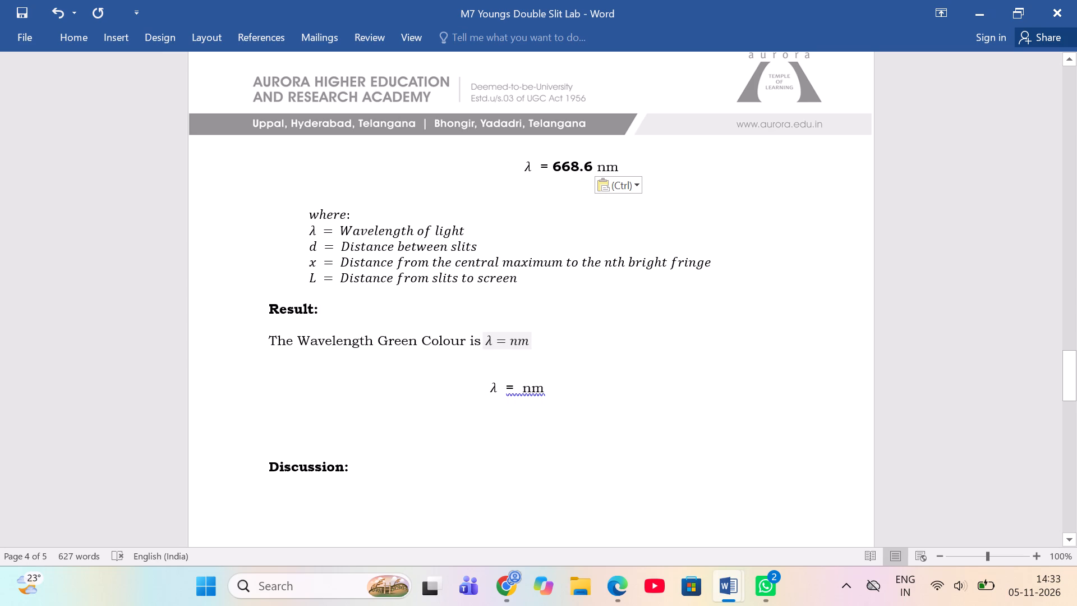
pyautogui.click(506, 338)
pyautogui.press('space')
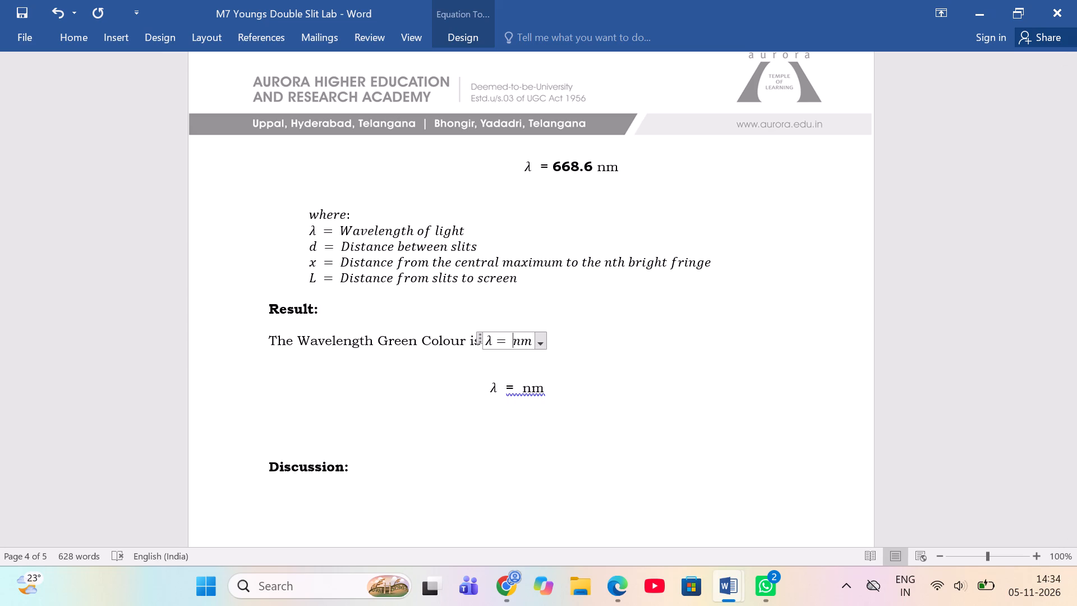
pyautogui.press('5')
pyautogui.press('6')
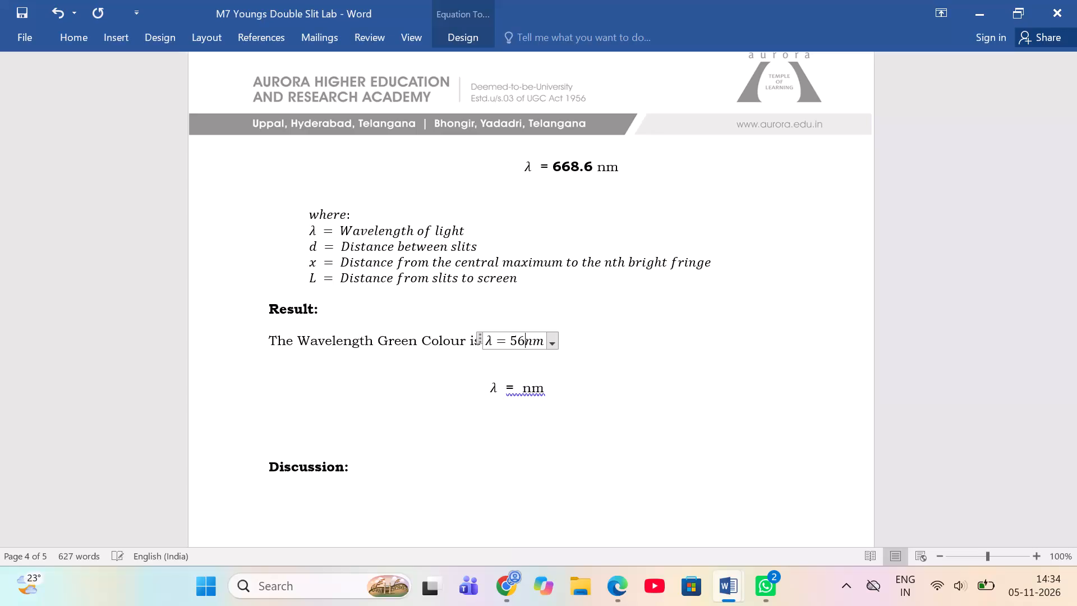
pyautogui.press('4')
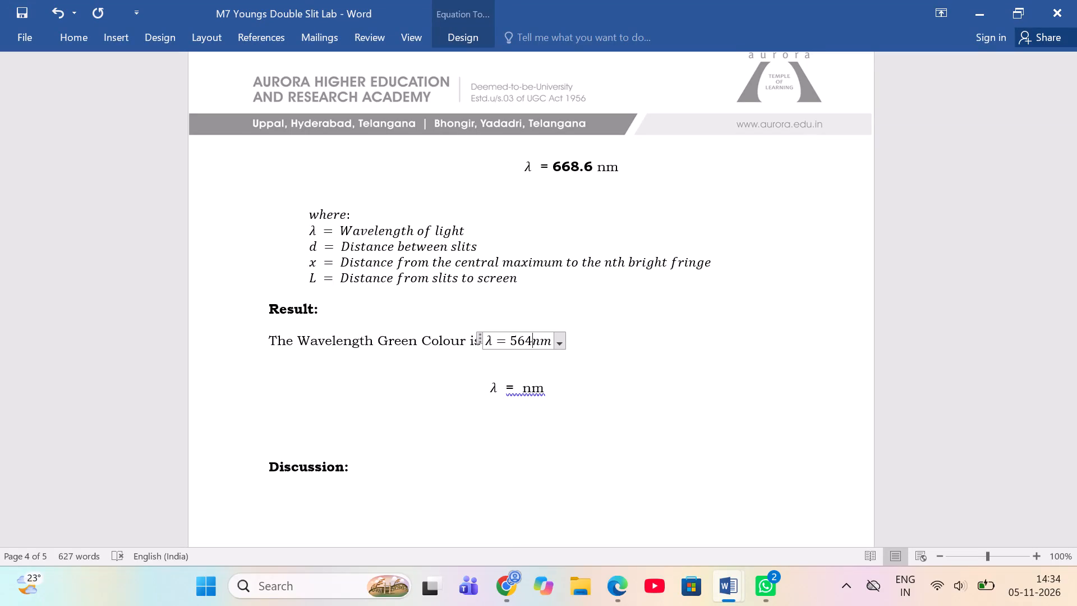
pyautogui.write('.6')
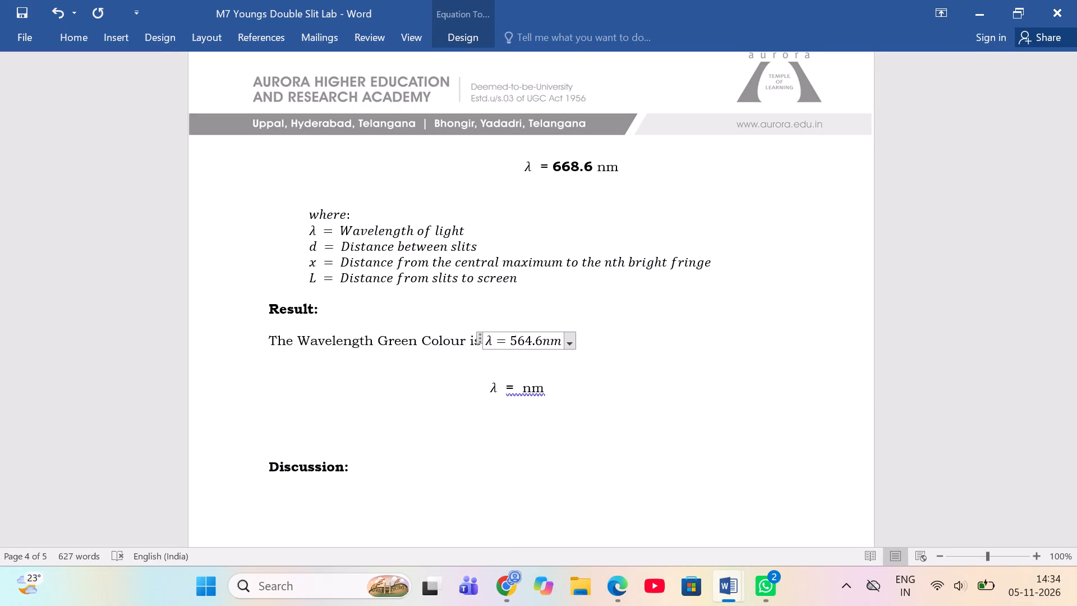
# Delete the wavelength value and the λ = before nm in the Result sentence, keeping a space after "is".
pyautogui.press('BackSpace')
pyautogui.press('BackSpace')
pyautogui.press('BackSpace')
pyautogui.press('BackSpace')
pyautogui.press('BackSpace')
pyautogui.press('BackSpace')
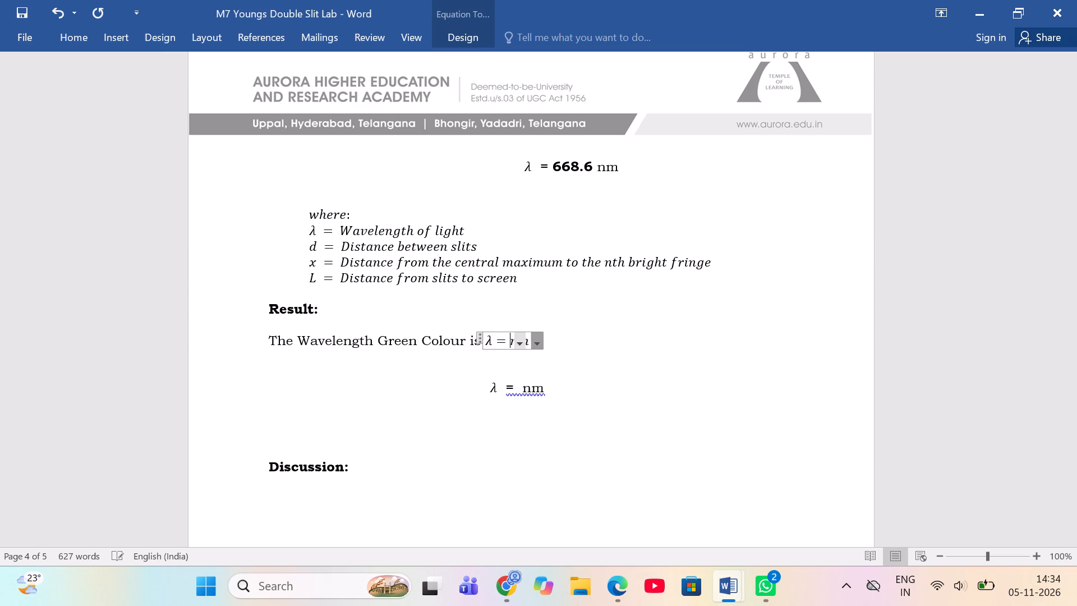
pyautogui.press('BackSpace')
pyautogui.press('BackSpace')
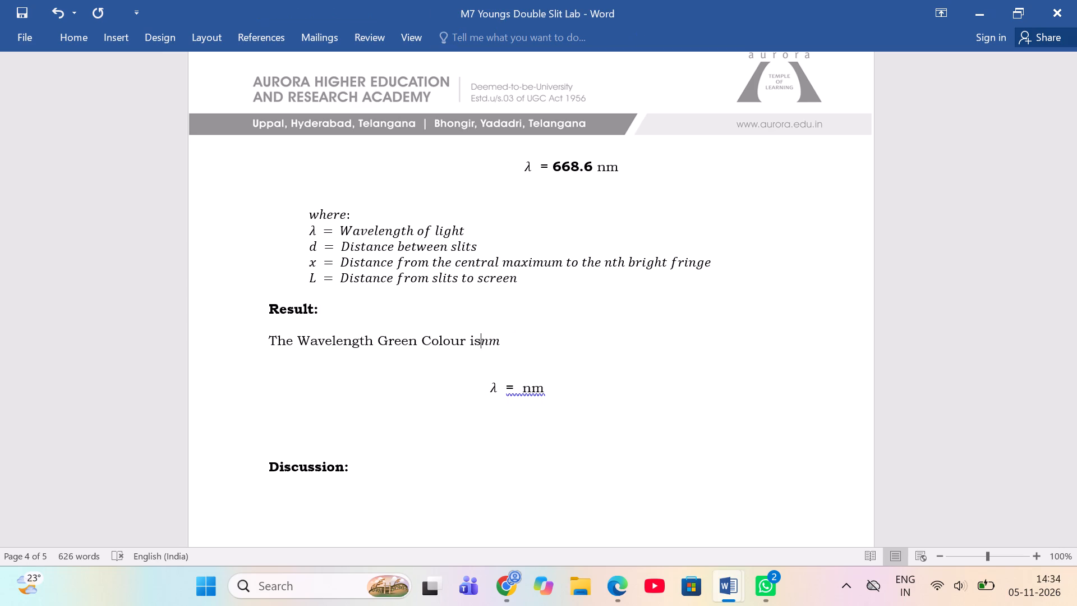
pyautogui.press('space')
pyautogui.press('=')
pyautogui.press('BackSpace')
# Copy the λ symbol from the line below into the Result sentence before nm and add an equals sign after it.
pyautogui.tripleClick(491, 390)
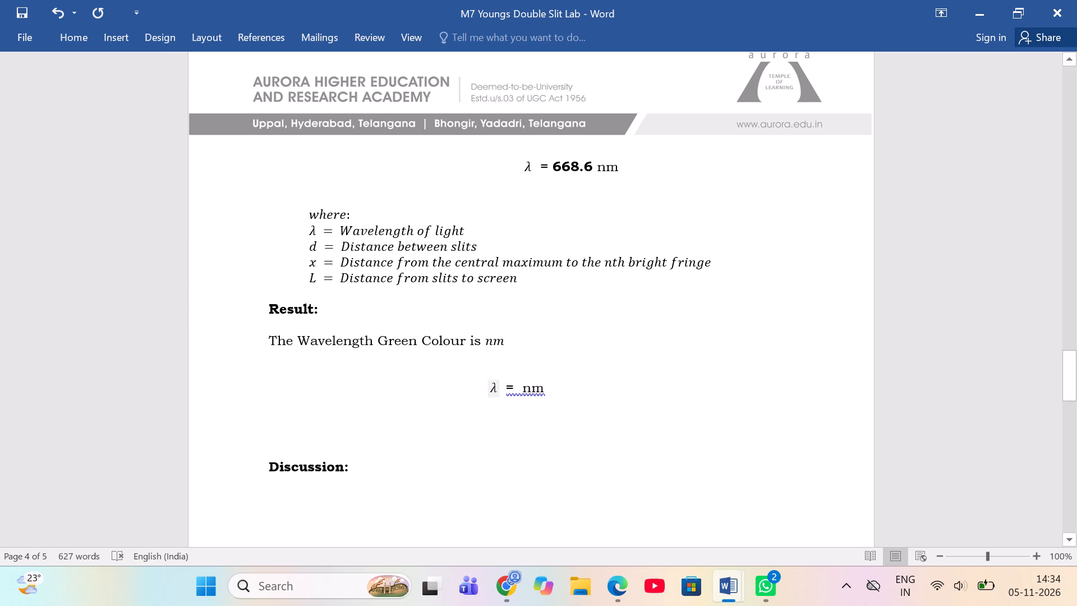
pyautogui.click(475, 478)
pyautogui.moveTo(486, 389); pyautogui.dragTo(504, 385)
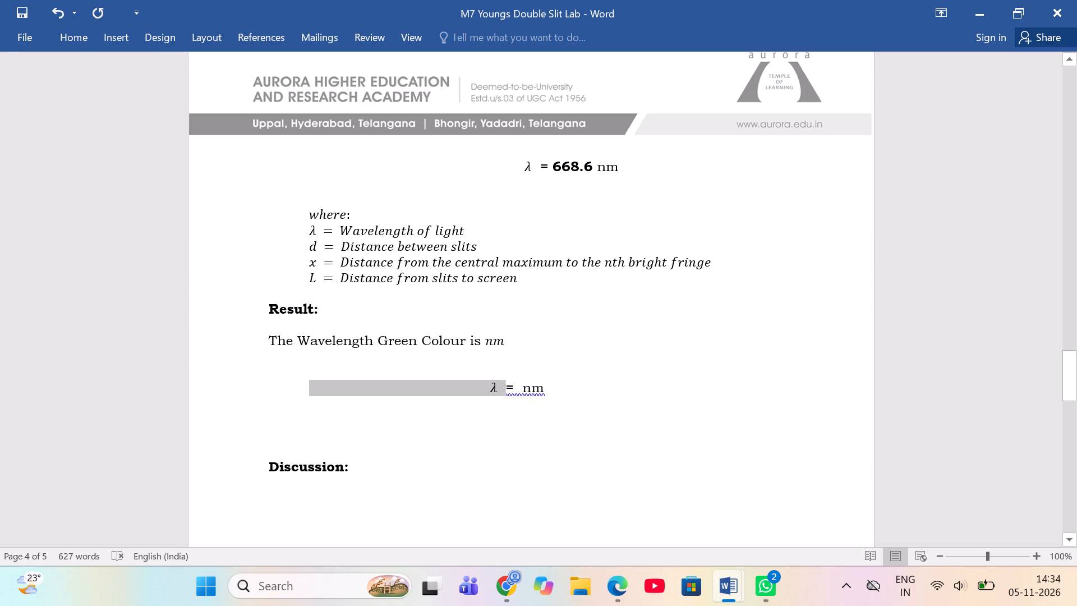
pyautogui.moveTo(504, 385); pyautogui.dragTo(419, 388)
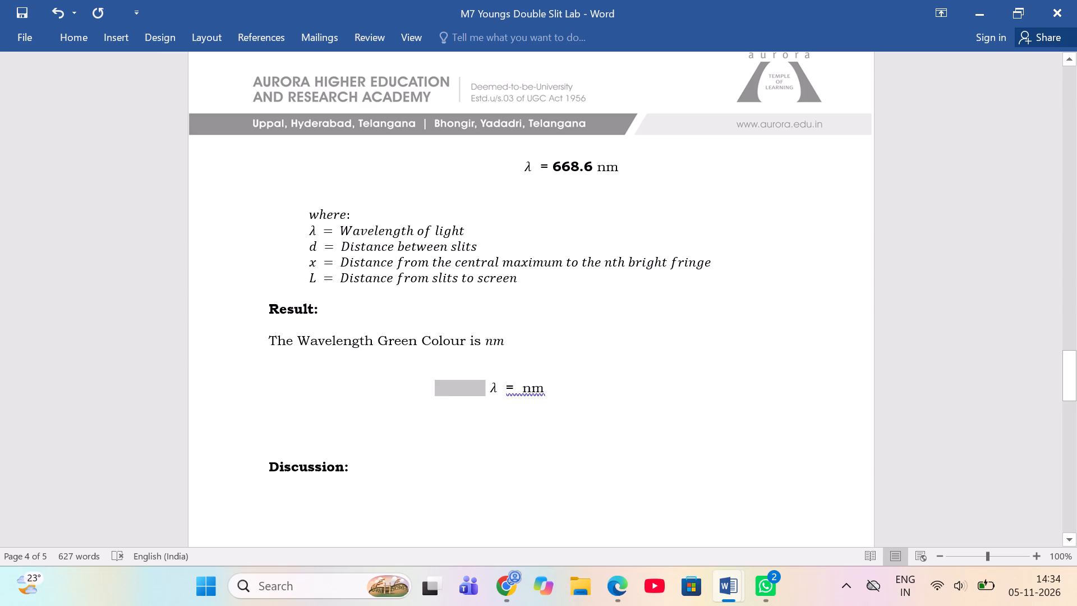
pyautogui.moveTo(419, 388); pyautogui.dragTo(499, 383)
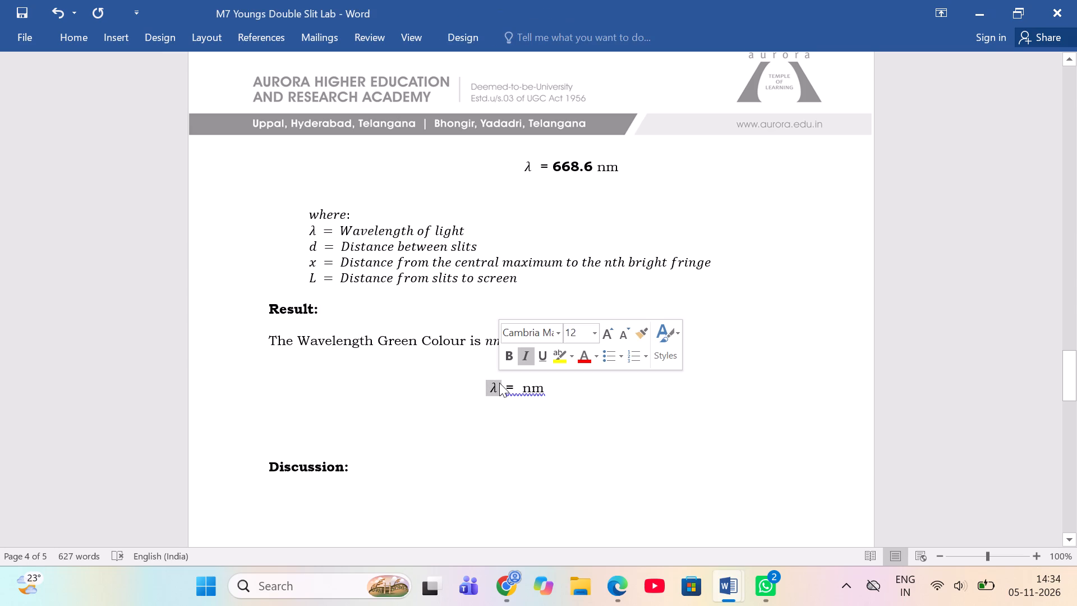
pyautogui.hotkey('ctrl', 'c')
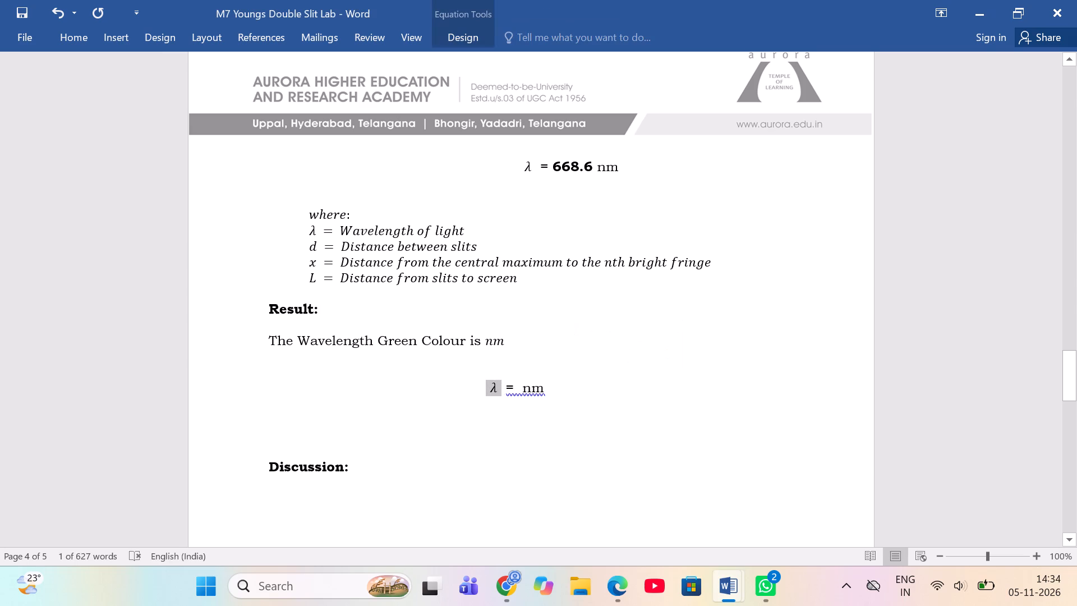
pyautogui.click(484, 342)
pyautogui.click(566, 348)
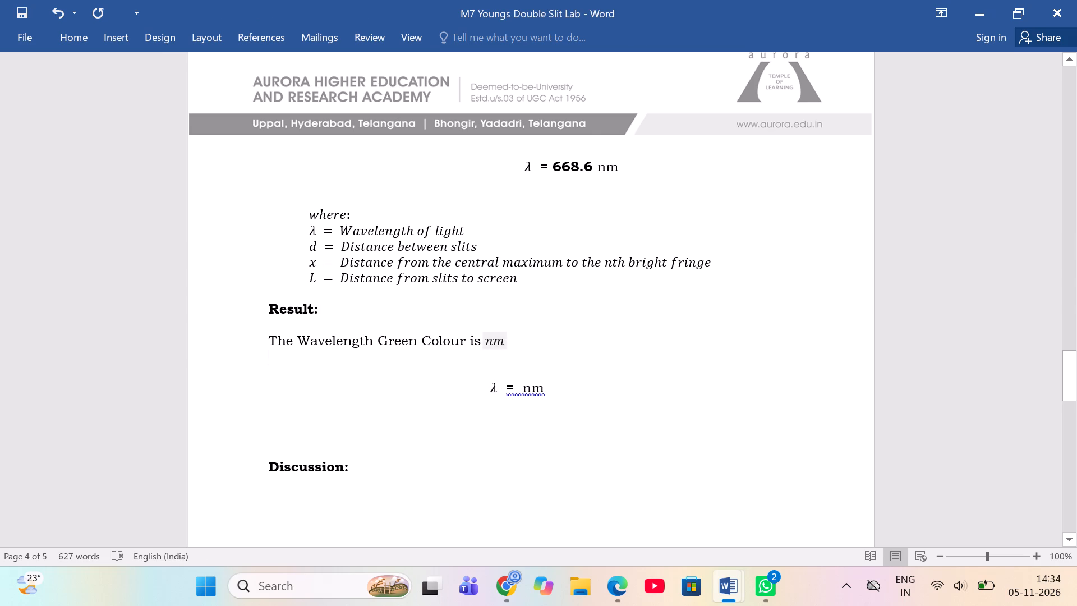
pyautogui.click(481, 341)
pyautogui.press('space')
pyautogui.hotkey('ctrl', 'v')
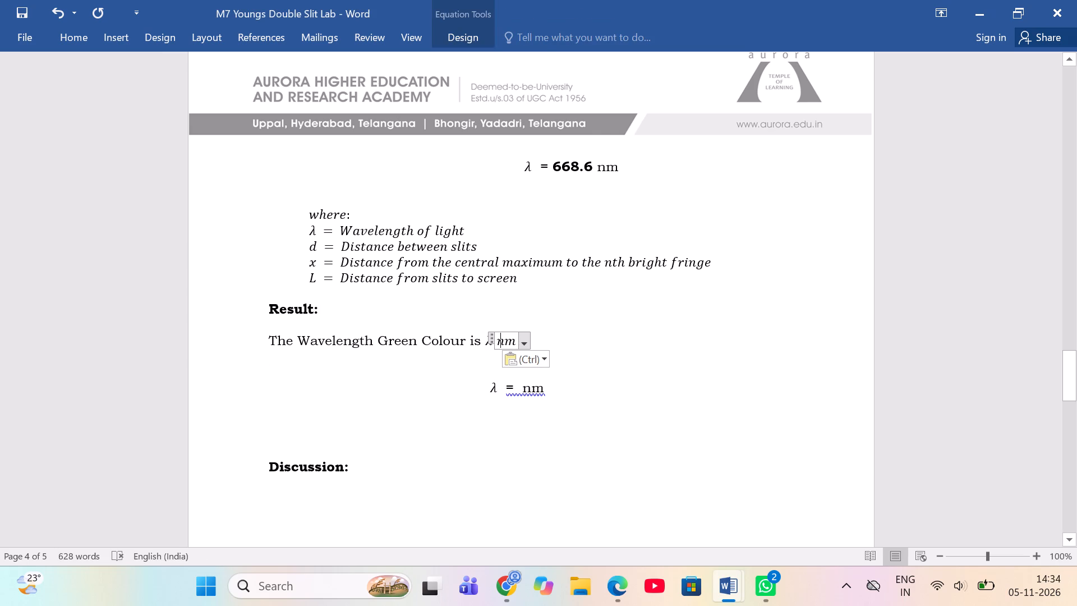
pyautogui.press('Left')
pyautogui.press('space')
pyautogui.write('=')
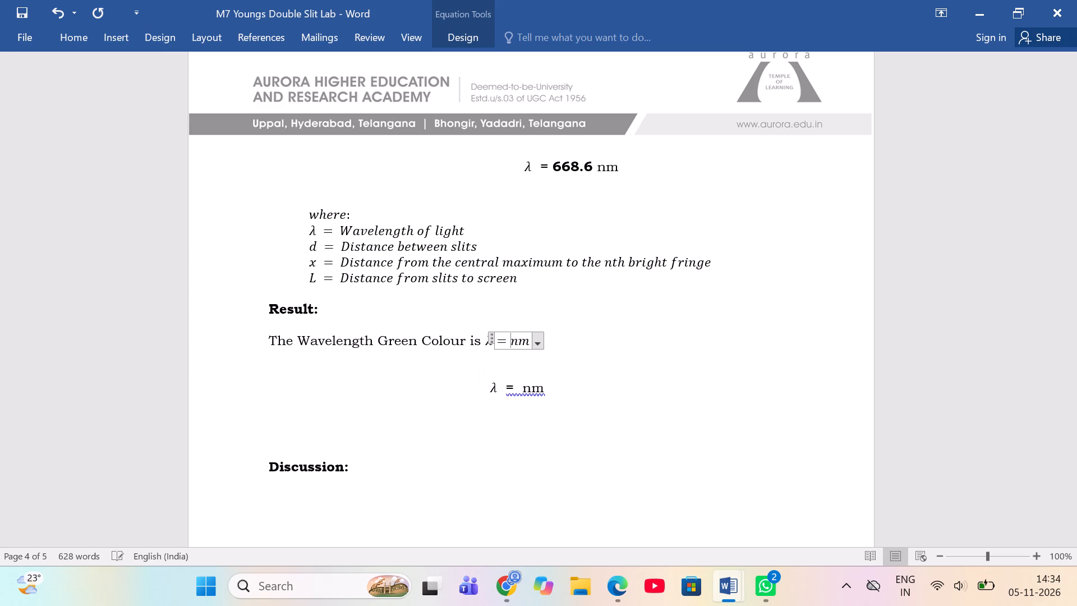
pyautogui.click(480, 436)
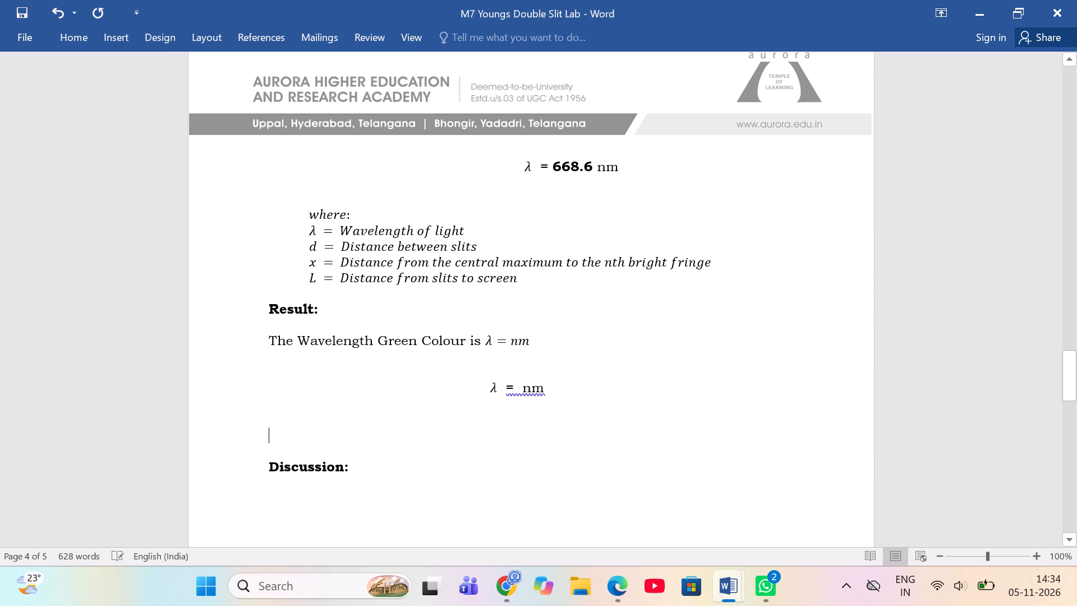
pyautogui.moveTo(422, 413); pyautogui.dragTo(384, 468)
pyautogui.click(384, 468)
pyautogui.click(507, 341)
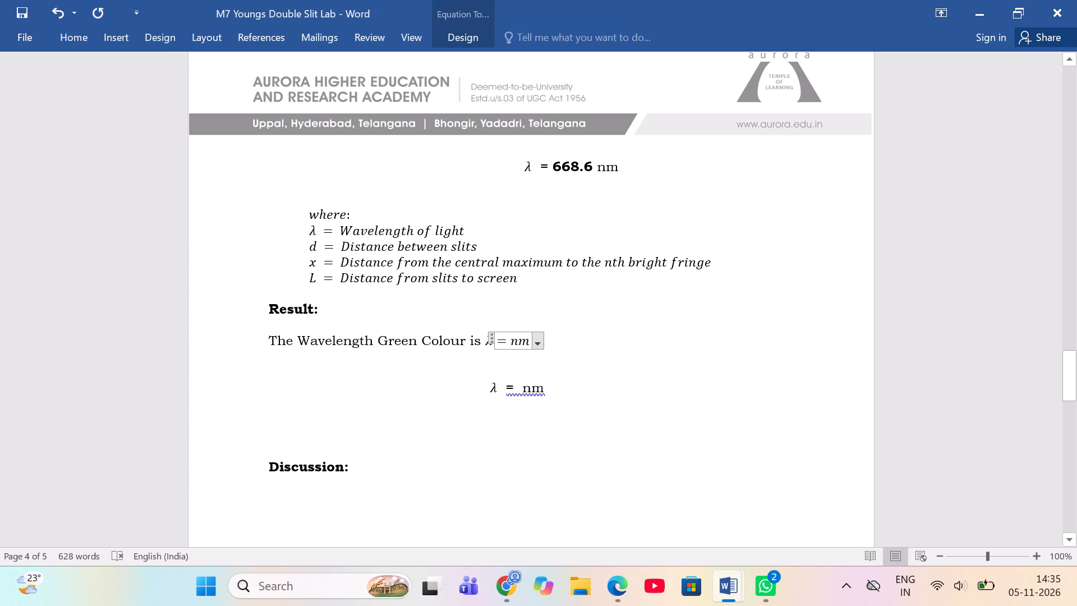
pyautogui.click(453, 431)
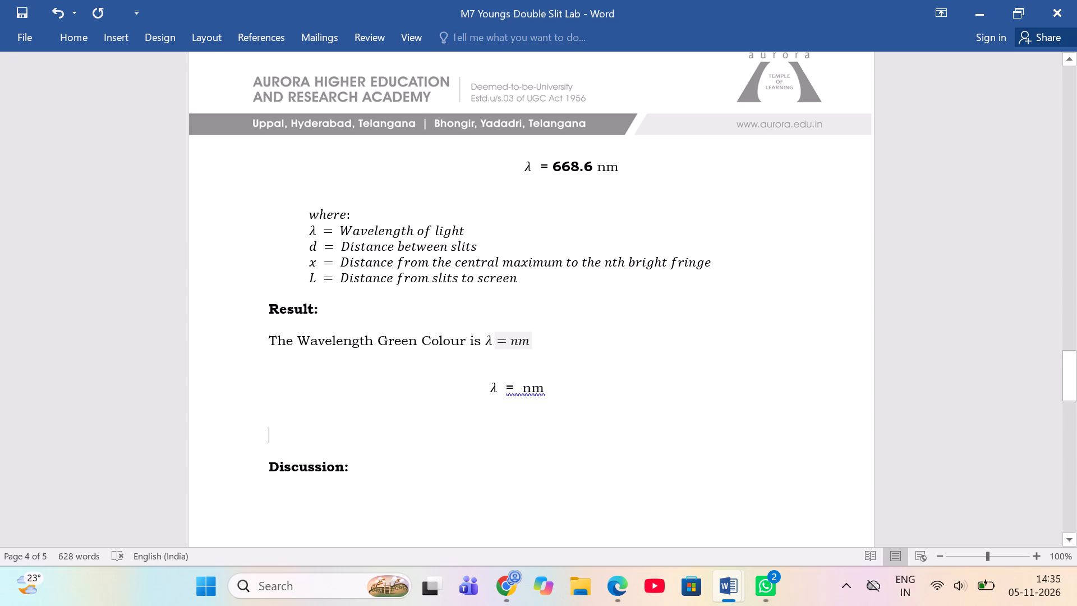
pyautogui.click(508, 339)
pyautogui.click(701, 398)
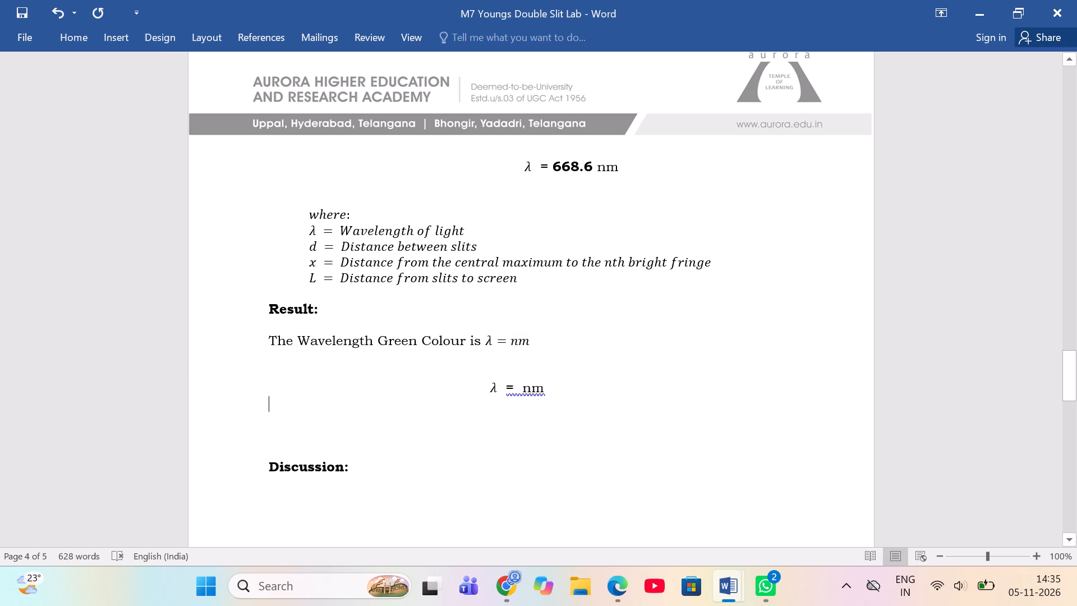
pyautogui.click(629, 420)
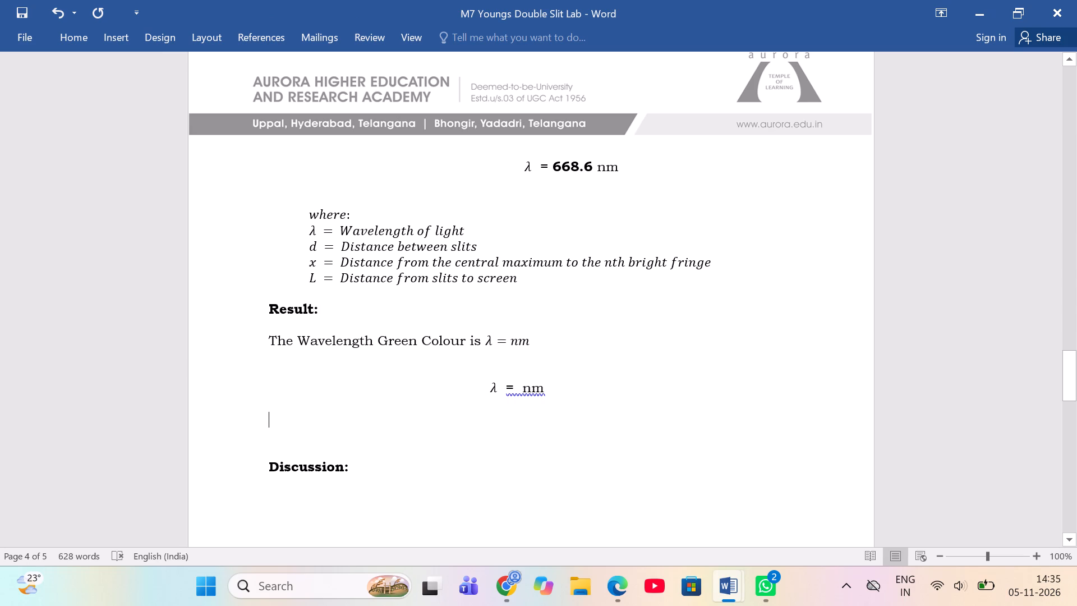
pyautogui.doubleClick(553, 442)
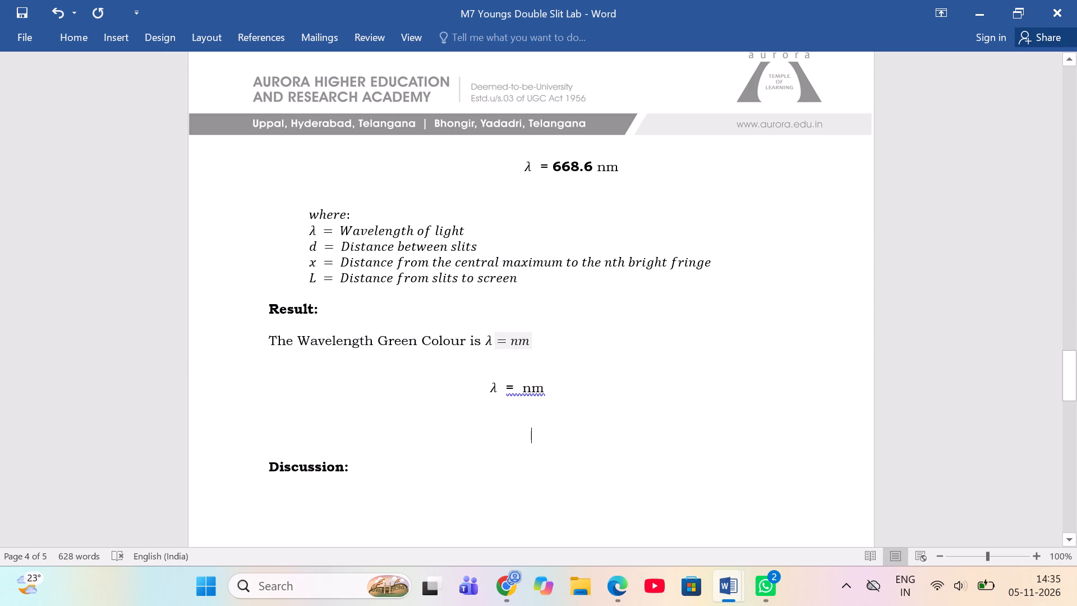
# Enter 564.6 + 1164.9 + 1865.4 between the equals sign and nm in the Green Colour wavelength equation.
pyautogui.click(507, 347)
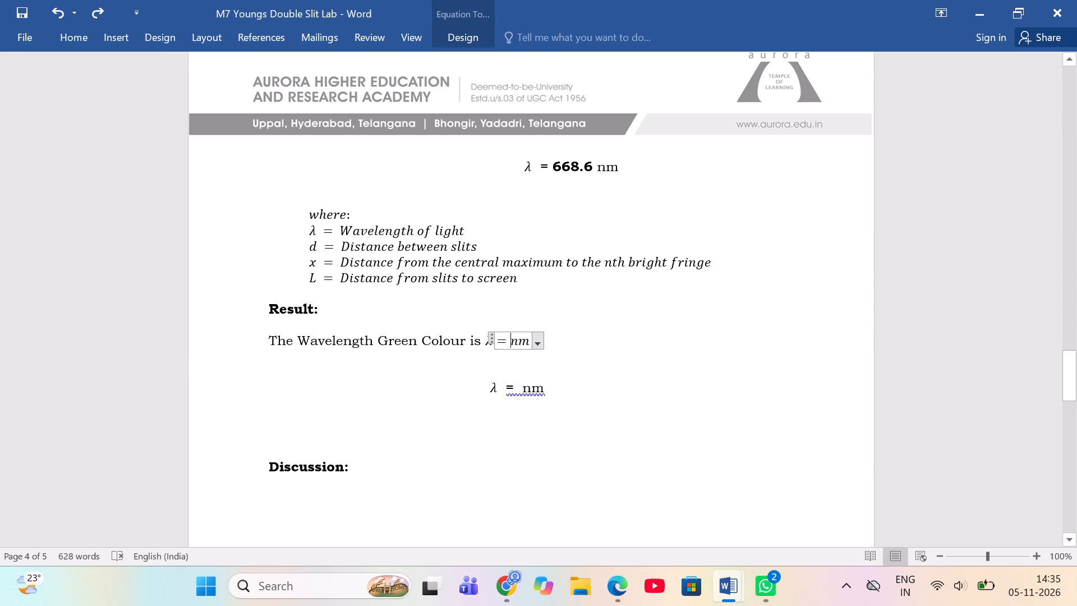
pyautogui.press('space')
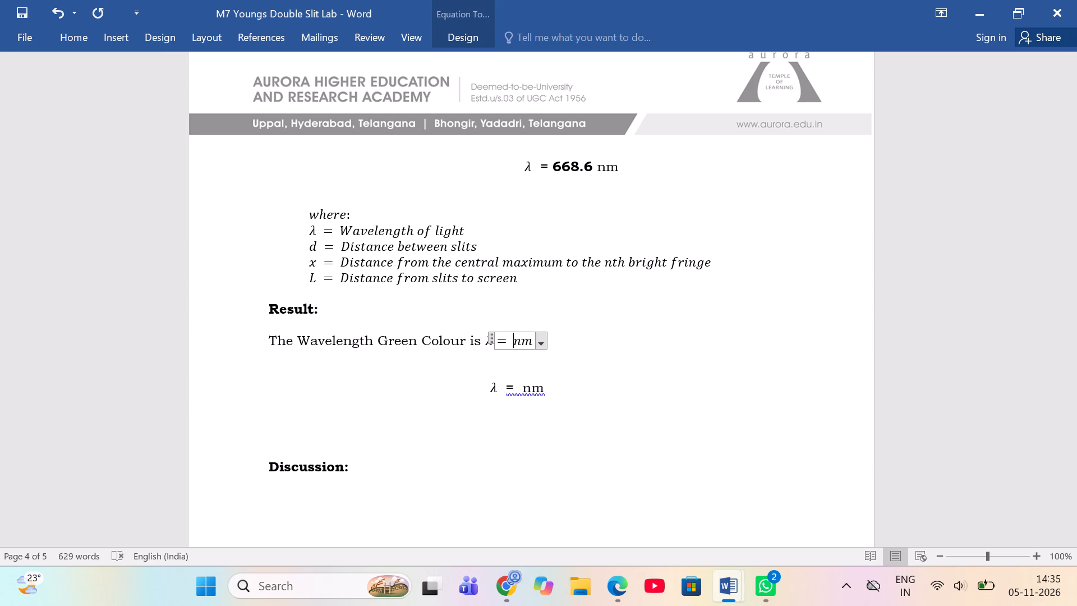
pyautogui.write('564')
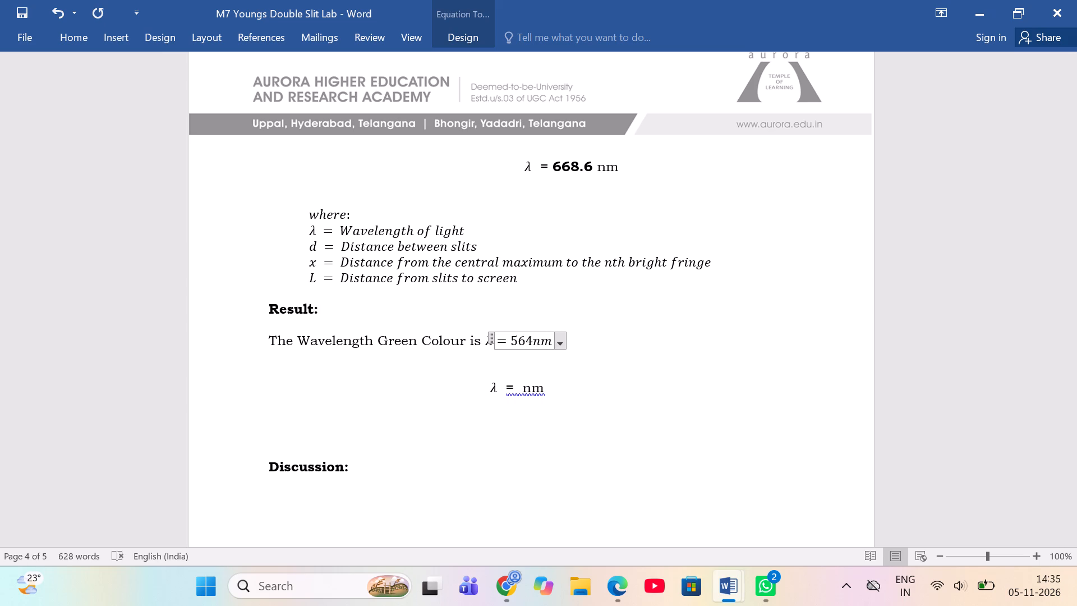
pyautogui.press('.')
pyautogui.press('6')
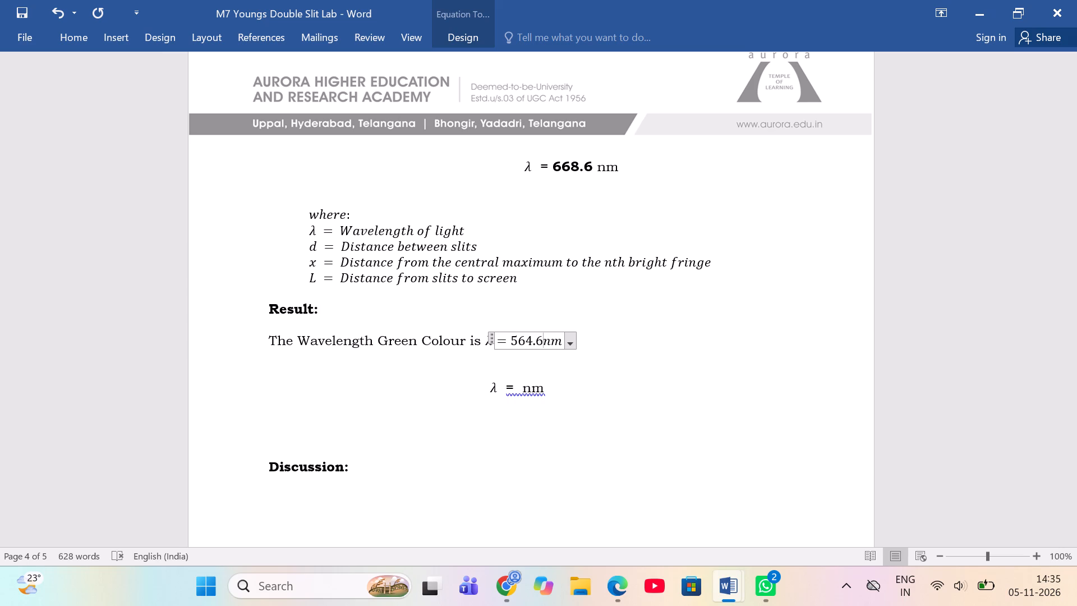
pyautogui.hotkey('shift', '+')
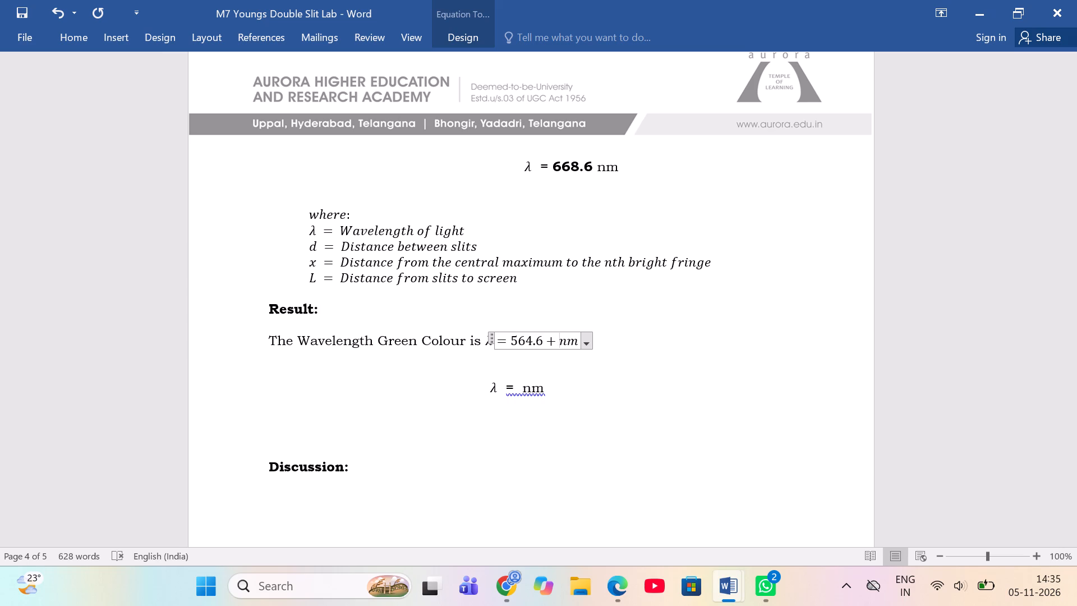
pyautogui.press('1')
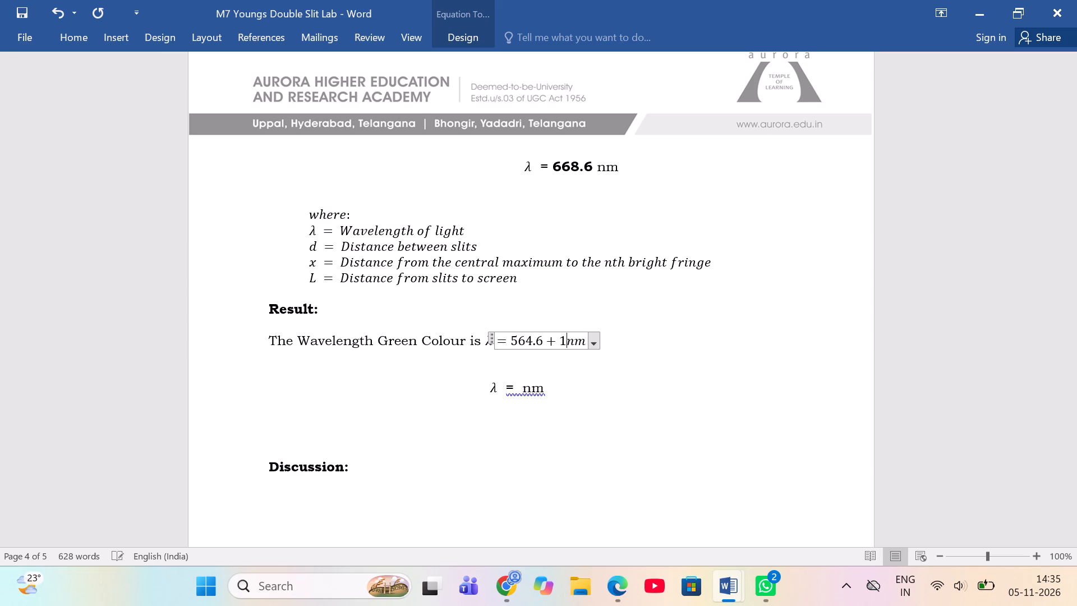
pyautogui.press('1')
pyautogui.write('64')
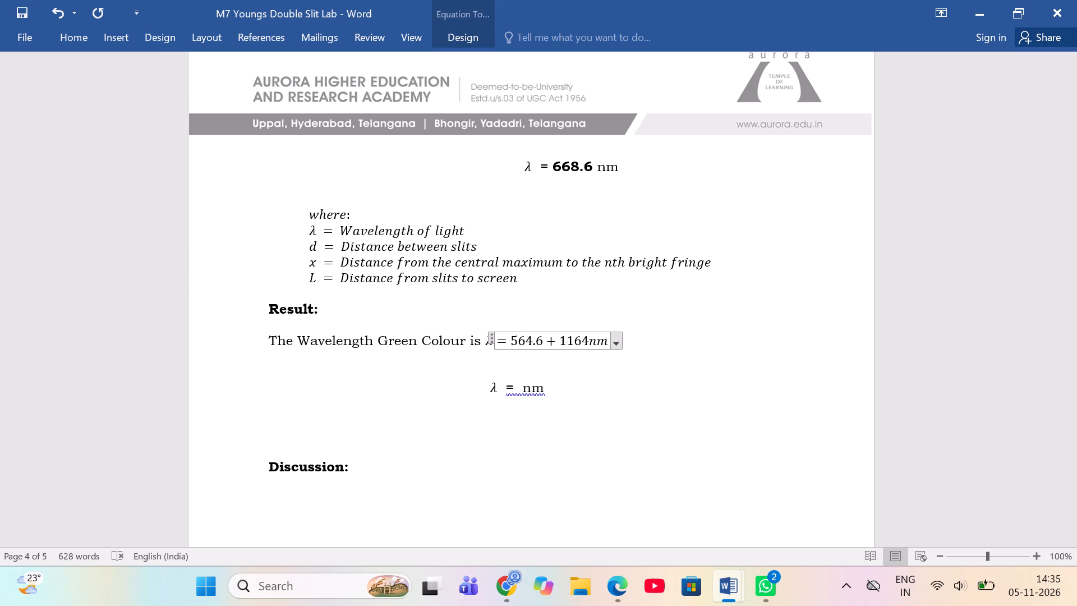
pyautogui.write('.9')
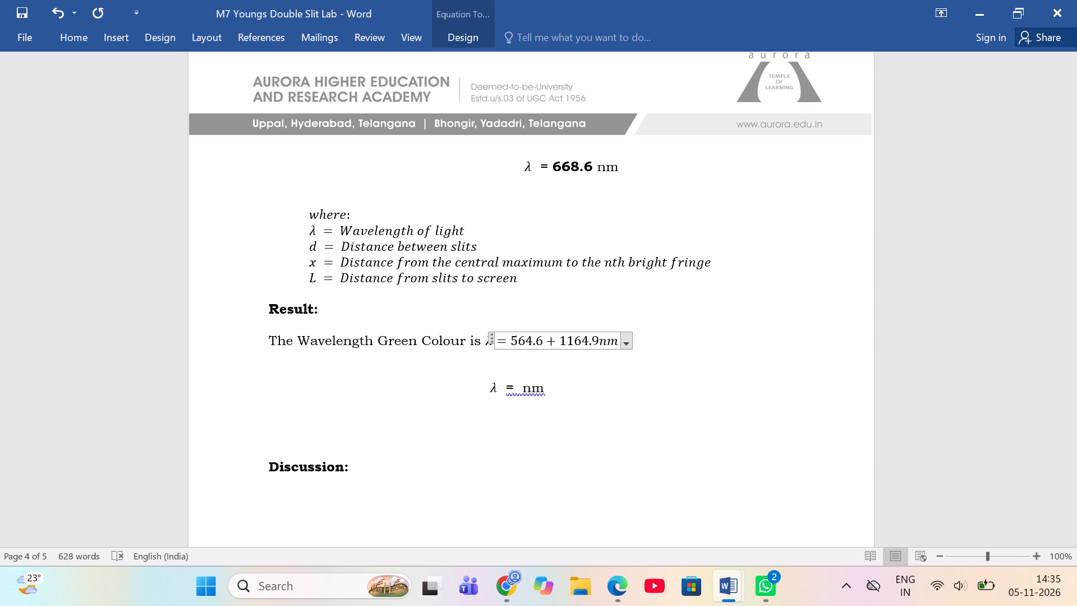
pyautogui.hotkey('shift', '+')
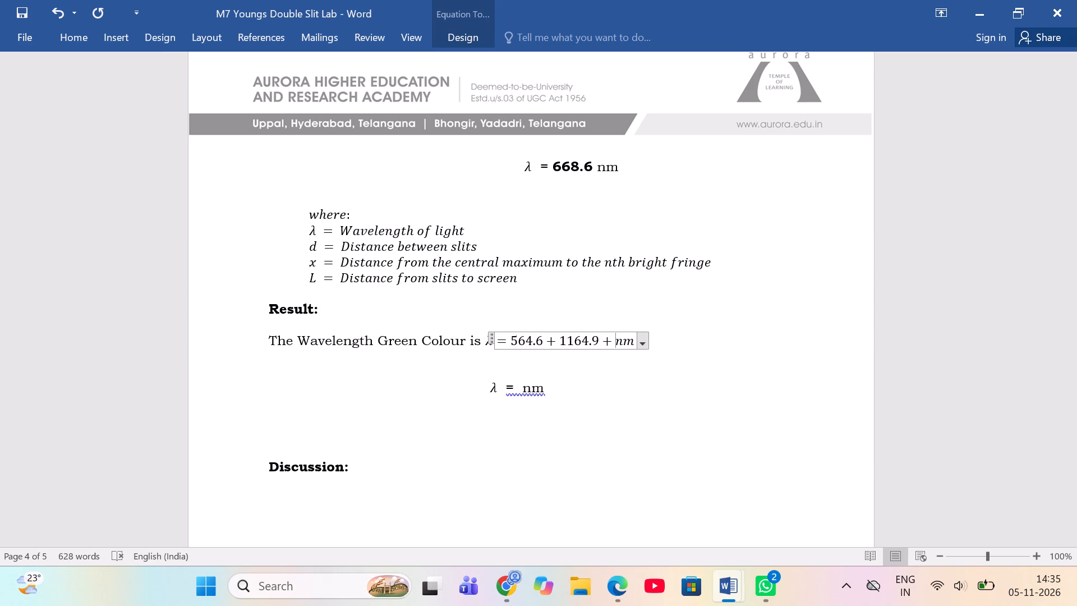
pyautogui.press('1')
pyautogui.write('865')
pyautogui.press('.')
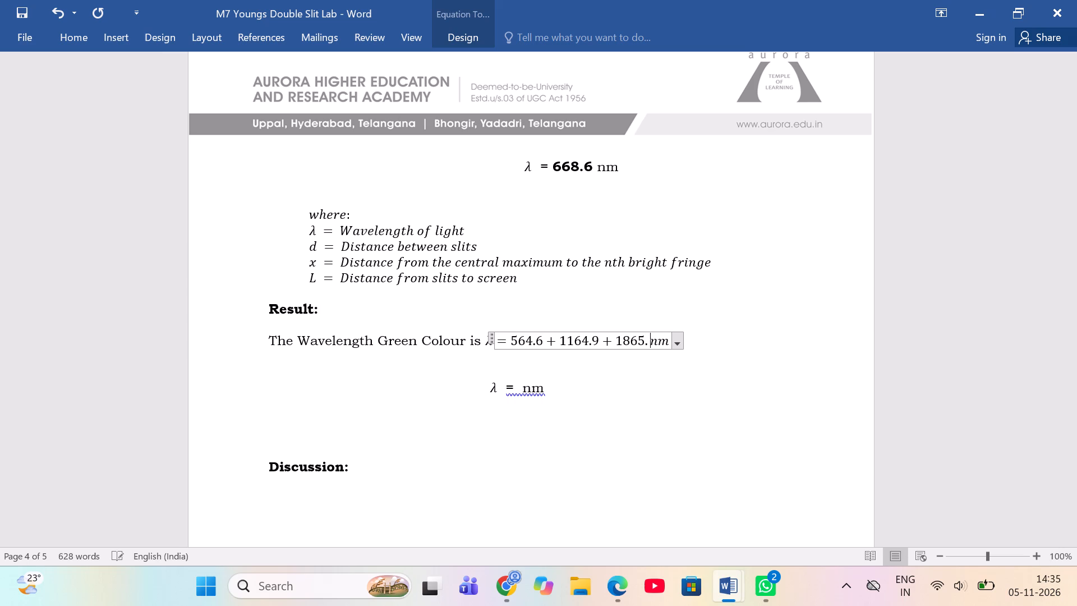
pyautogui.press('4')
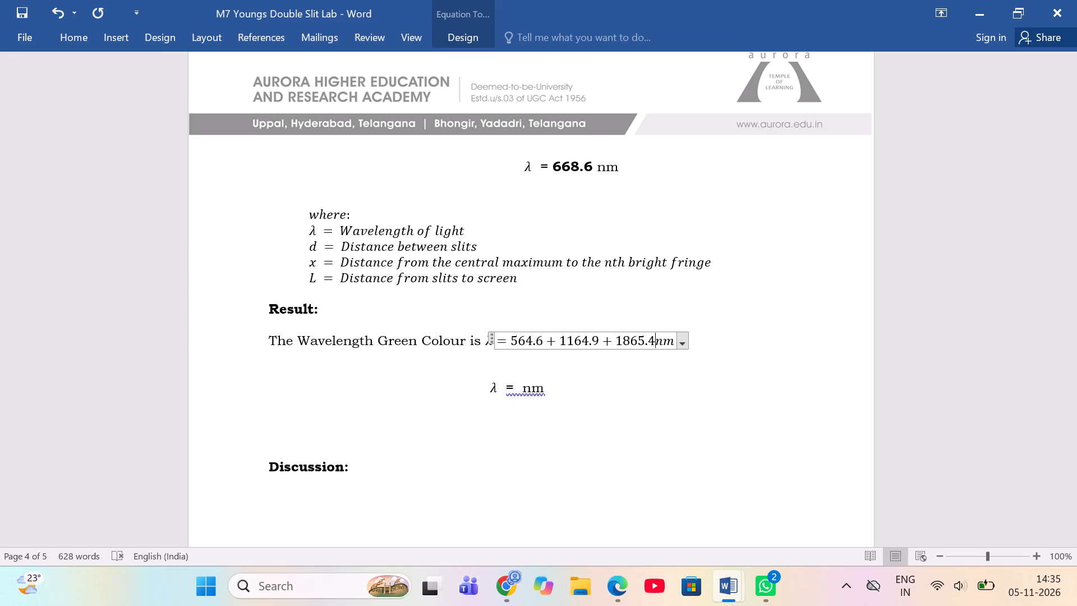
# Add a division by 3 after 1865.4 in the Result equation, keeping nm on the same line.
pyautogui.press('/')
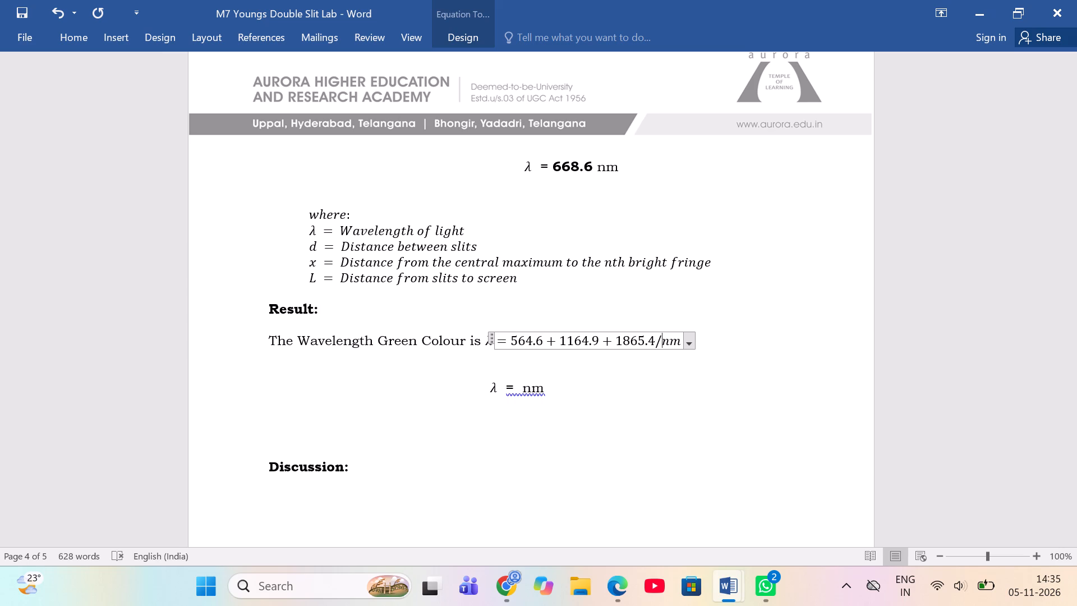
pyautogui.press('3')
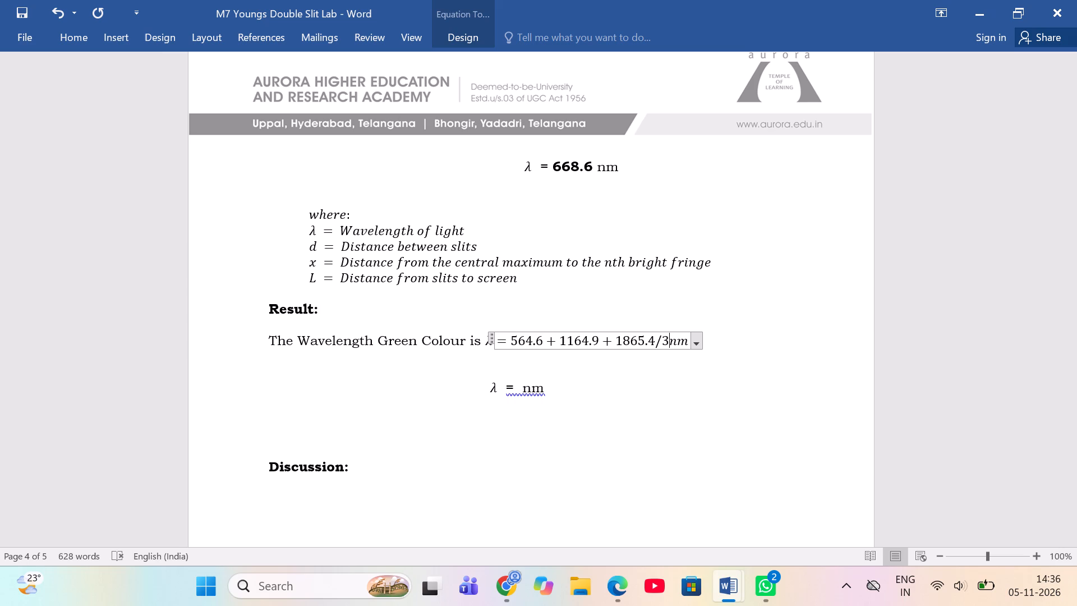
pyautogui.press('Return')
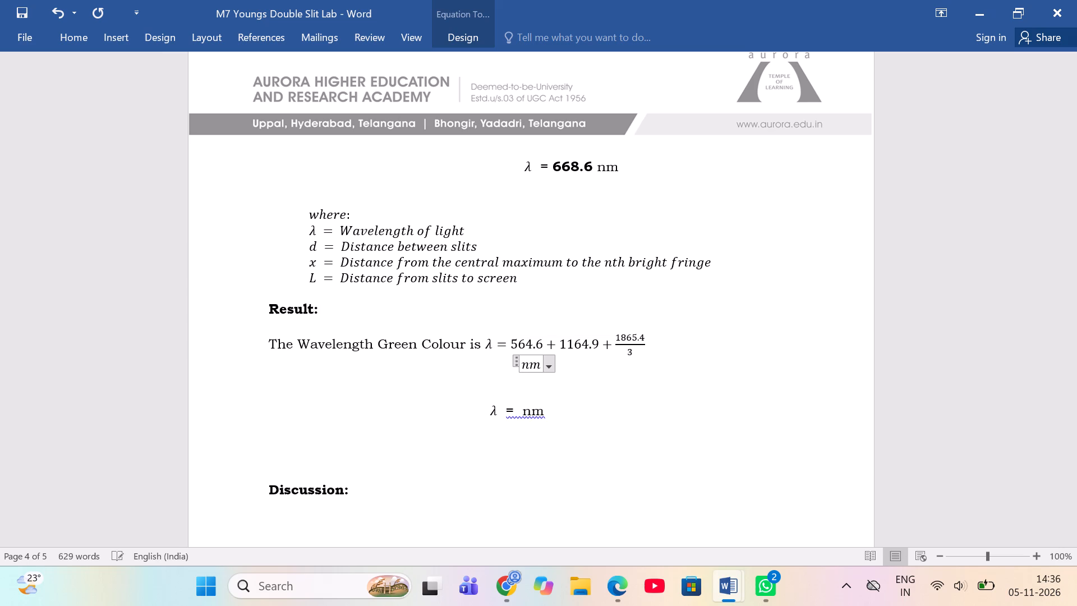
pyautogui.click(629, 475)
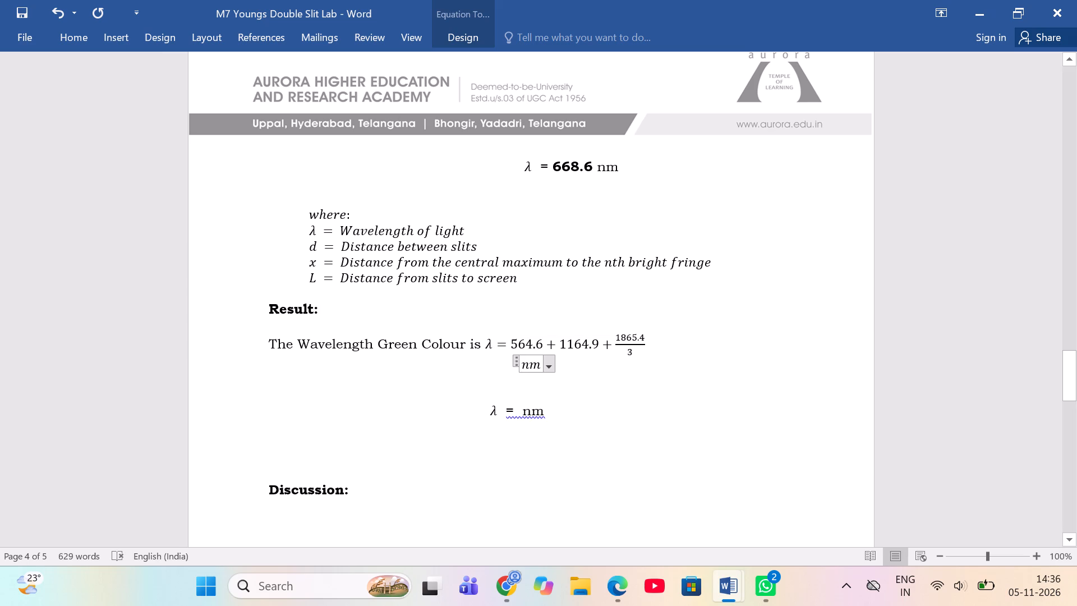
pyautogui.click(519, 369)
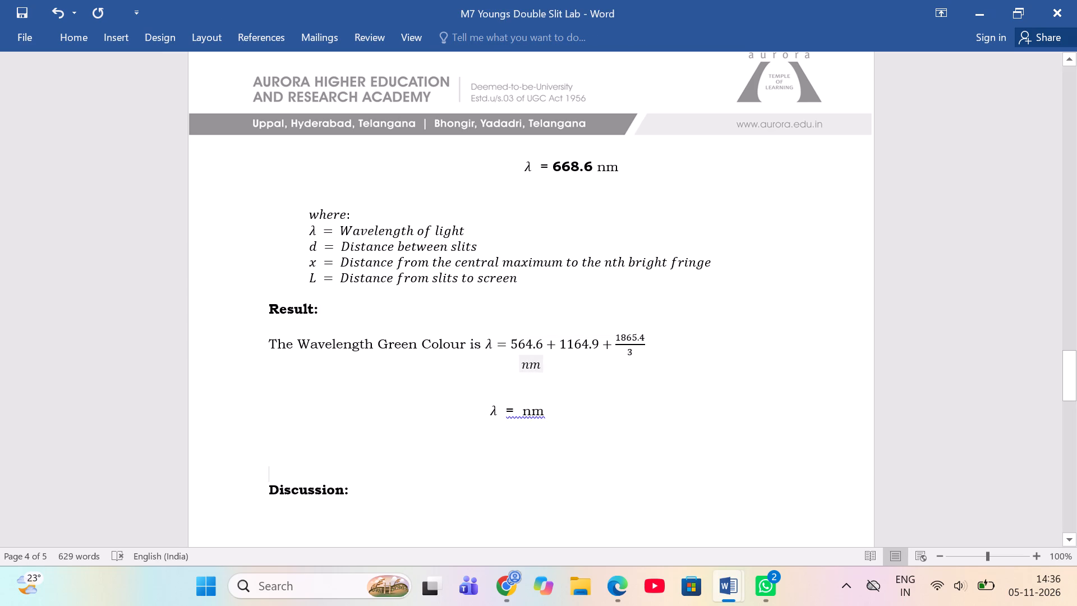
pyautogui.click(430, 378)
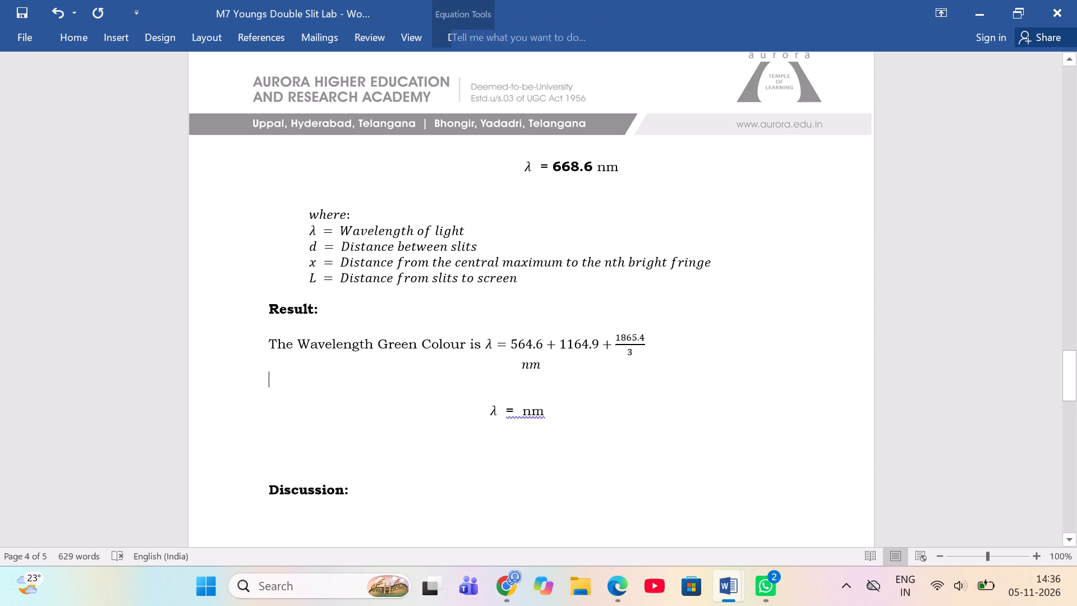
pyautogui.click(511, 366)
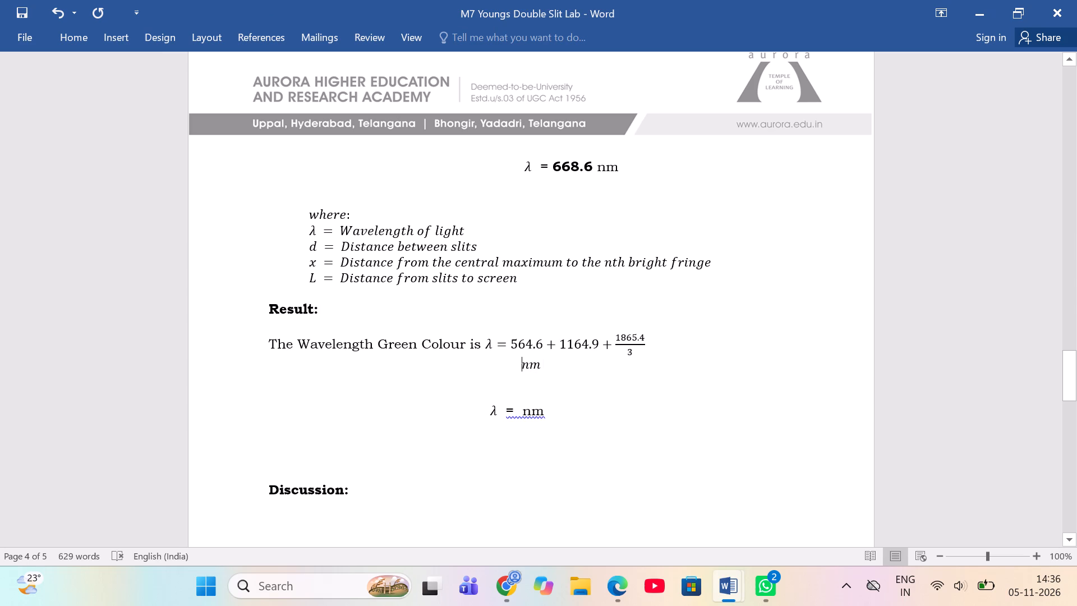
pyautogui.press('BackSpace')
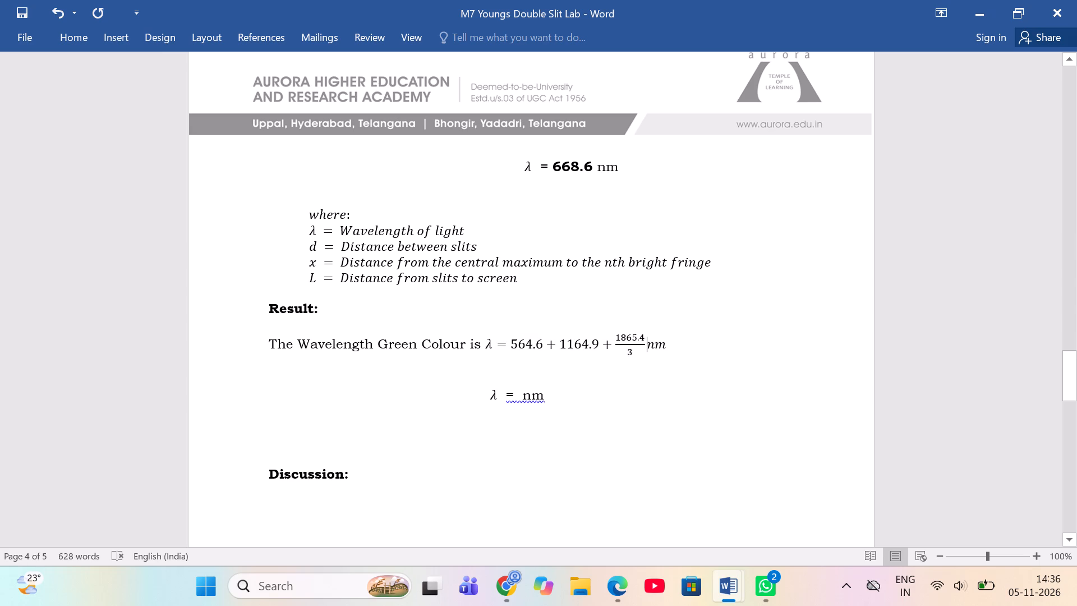
# Delete the last fraction term and nm from the end of the Result equation, leaving the trailing plus sign.
pyautogui.press('BackSpace')
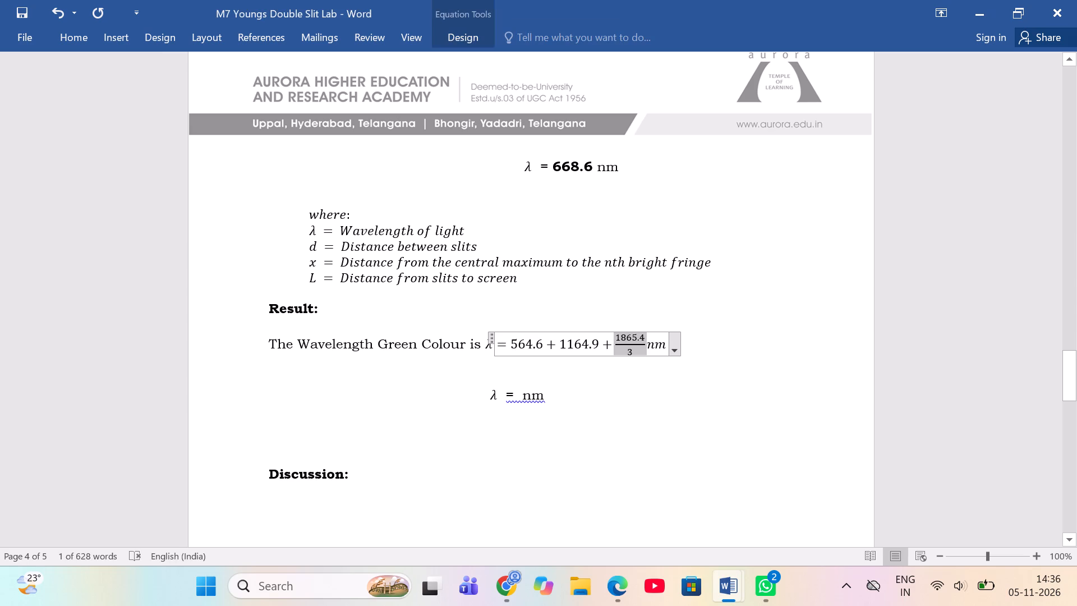
pyautogui.click(599, 416)
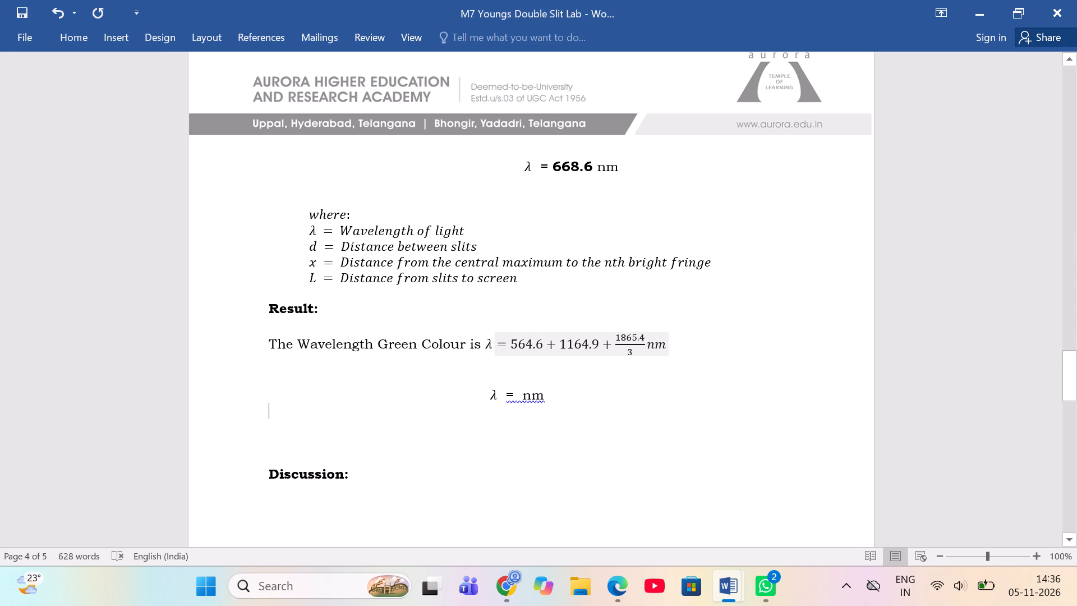
pyautogui.click(643, 341)
pyautogui.press('BackSpace')
pyautogui.press('BackSpace')
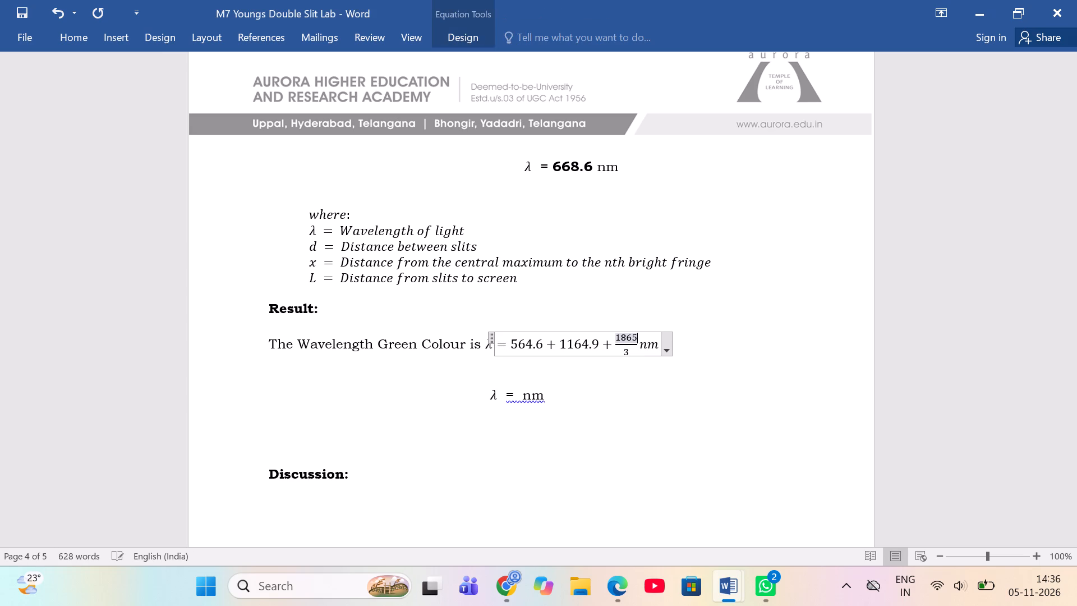
pyautogui.press('BackSpace')
pyautogui.press('BackSpace')
pyautogui.press('BackSpace')
pyautogui.press('BackSpace')
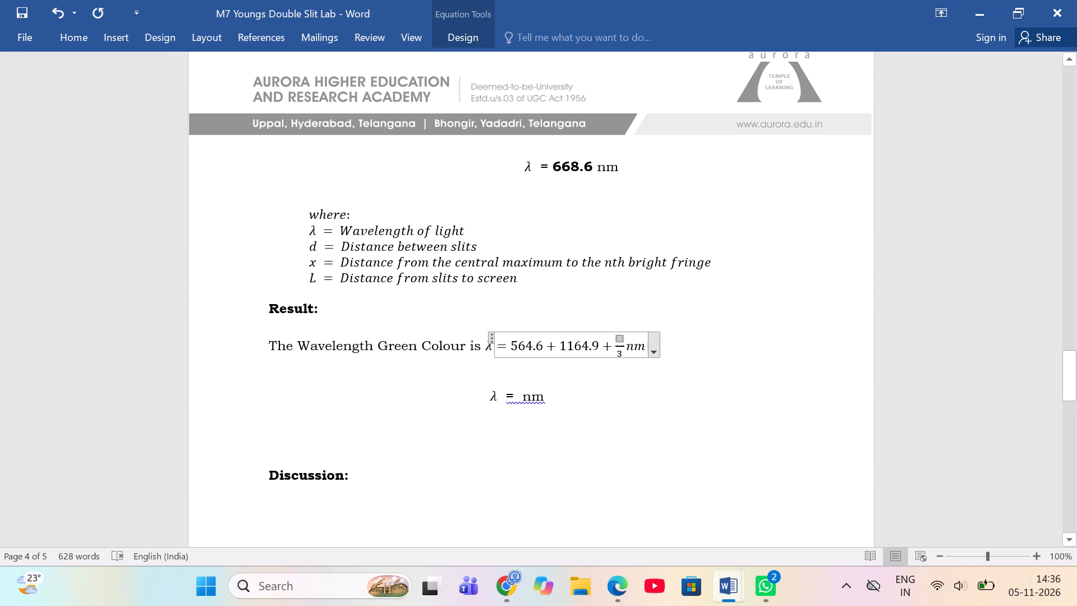
pyautogui.click(623, 357)
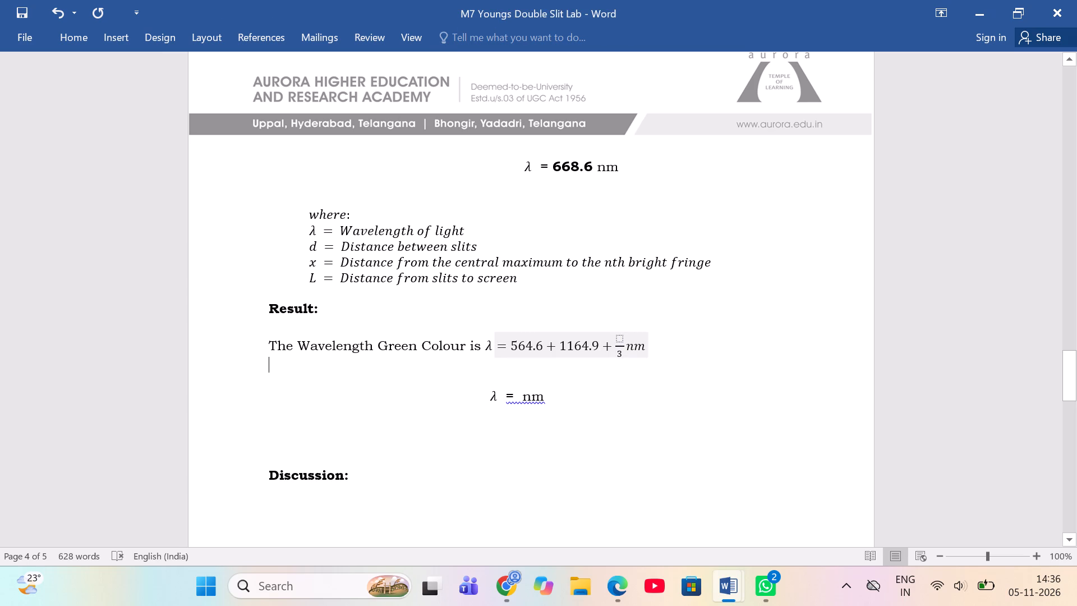
pyautogui.moveTo(650, 494); pyautogui.dragTo(655, 481)
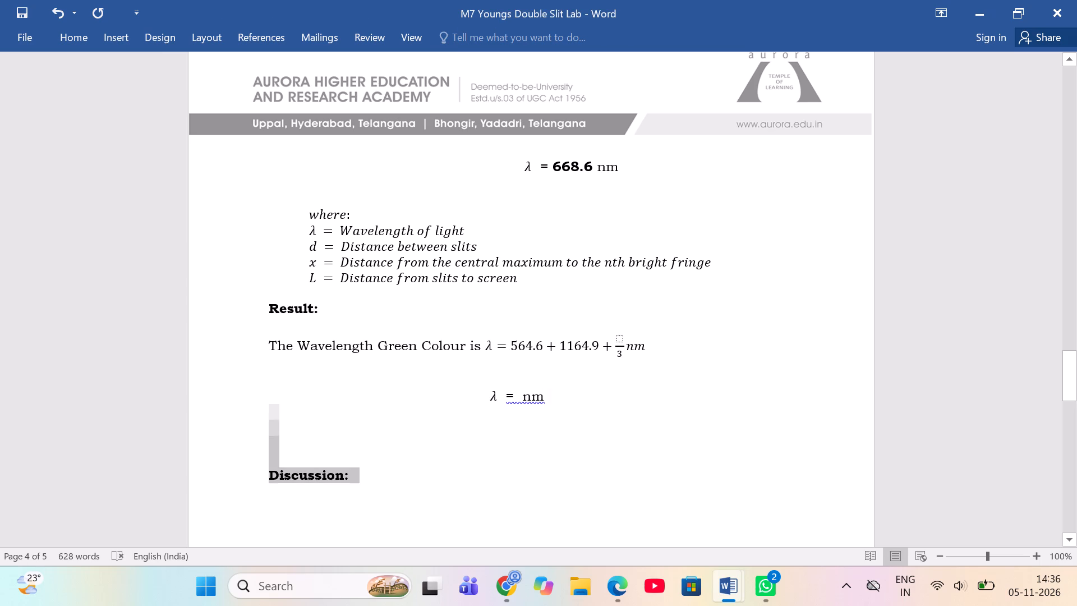
pyautogui.moveTo(655, 481); pyautogui.dragTo(649, 508)
pyautogui.click(649, 508)
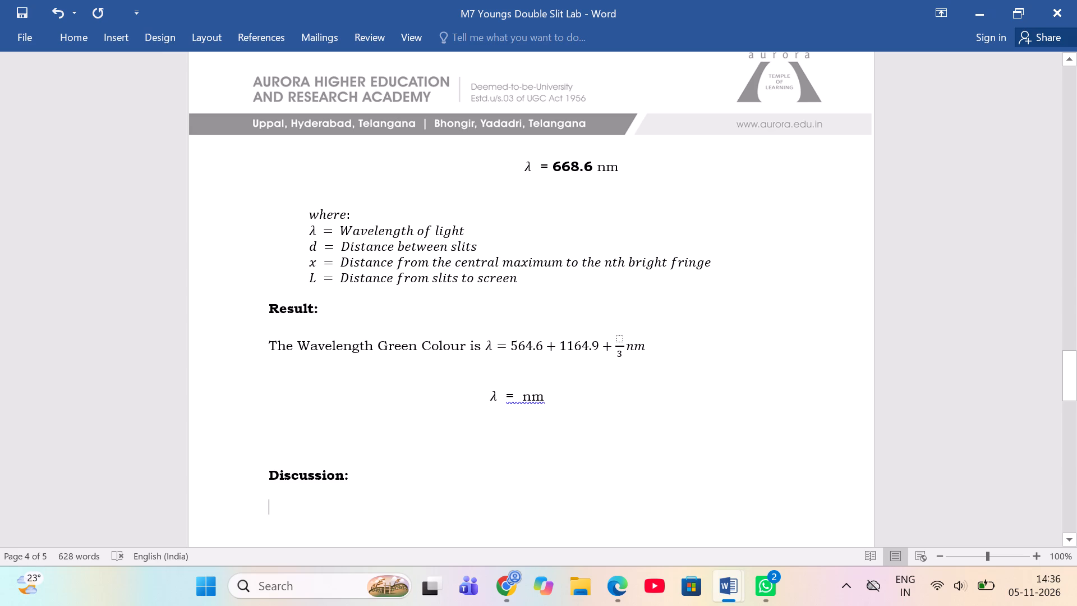
pyautogui.click(661, 347)
pyautogui.press('BackSpace')
pyautogui.press('BackSpace')
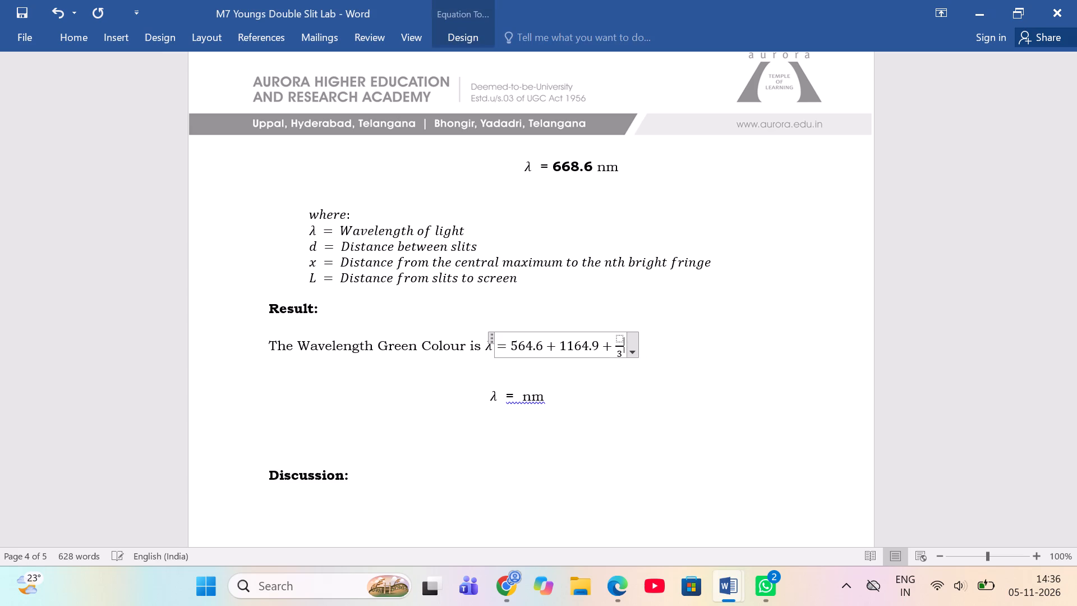
pyautogui.press('BackSpace')
pyautogui.press('BackSpace')
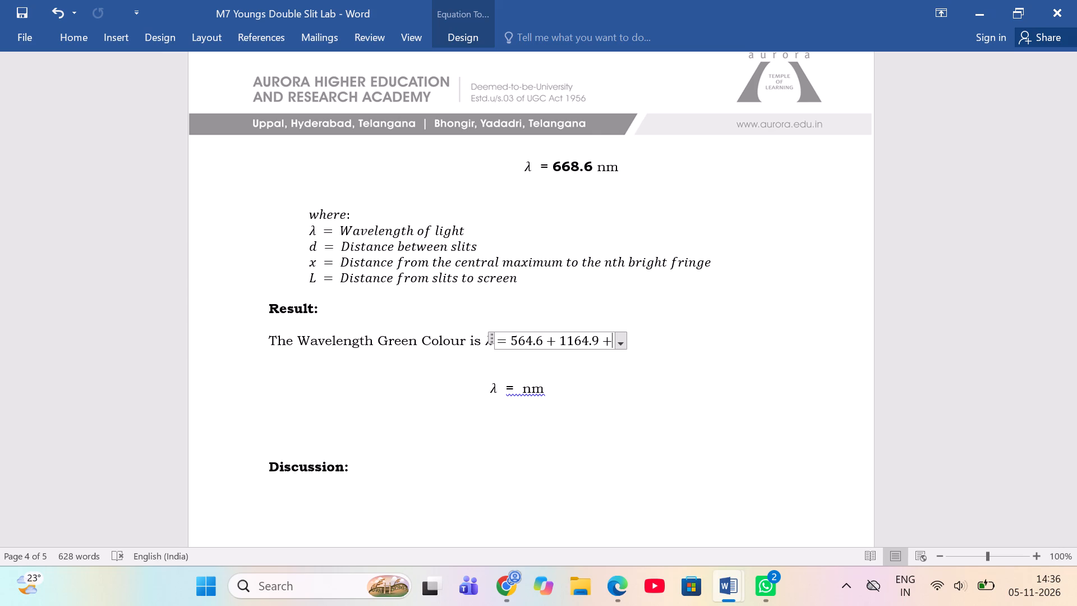
# Enter 1865.4 as the third term at the end of the Result equation.
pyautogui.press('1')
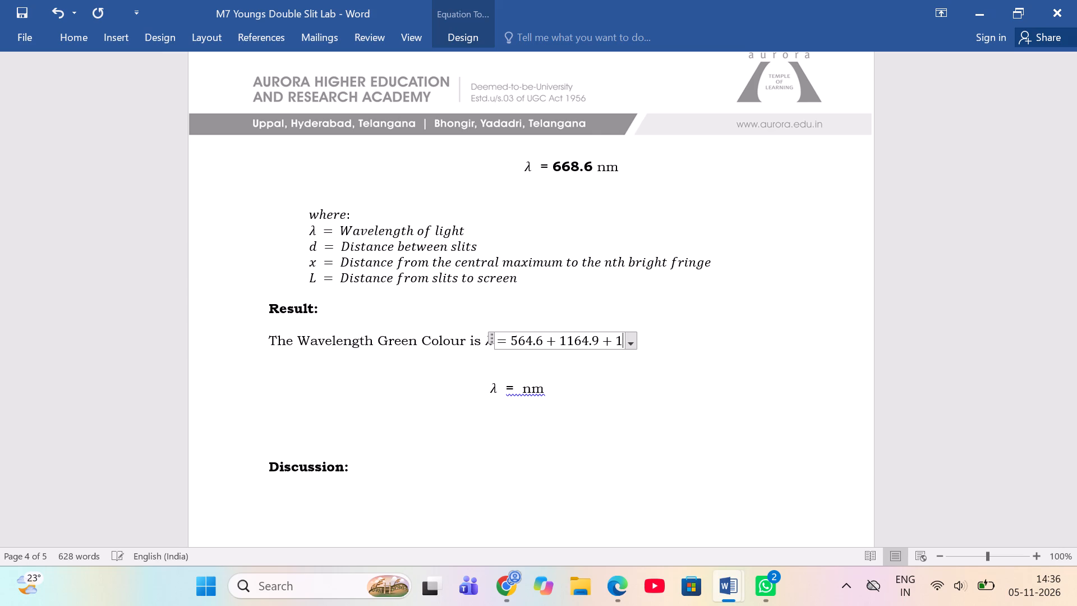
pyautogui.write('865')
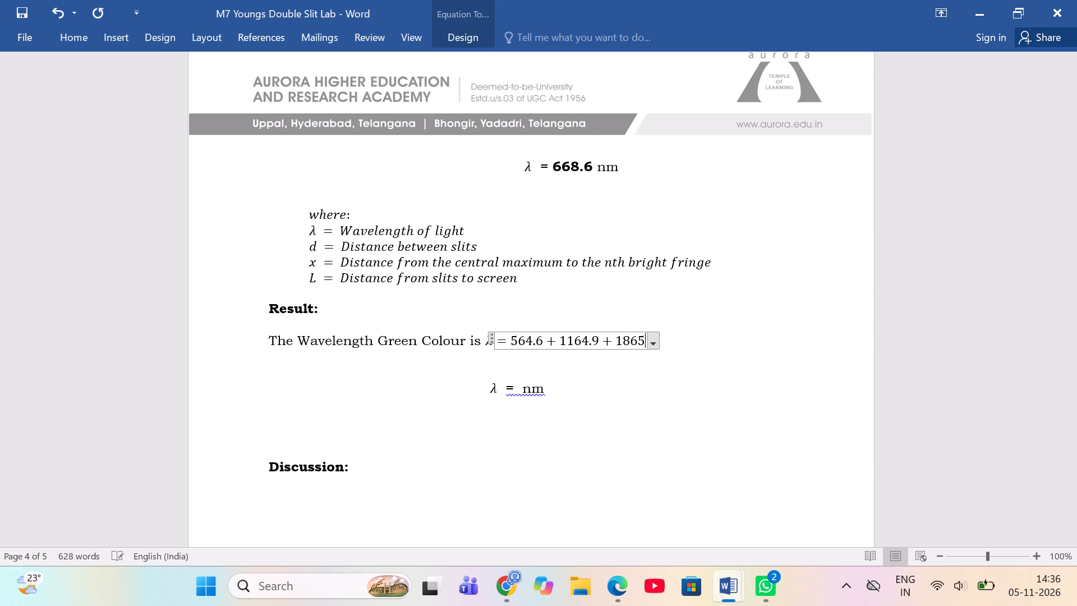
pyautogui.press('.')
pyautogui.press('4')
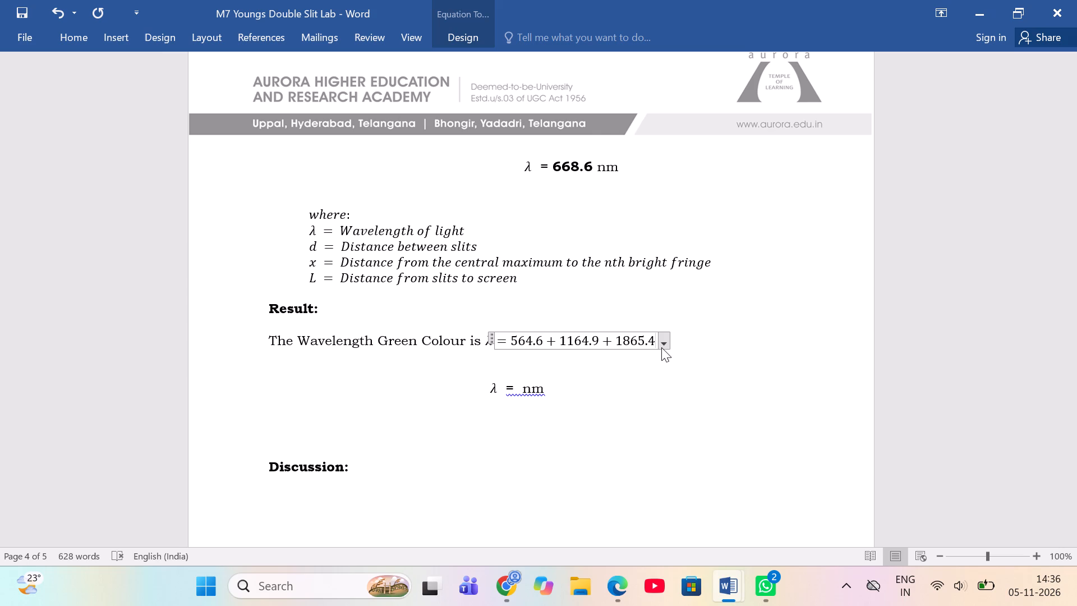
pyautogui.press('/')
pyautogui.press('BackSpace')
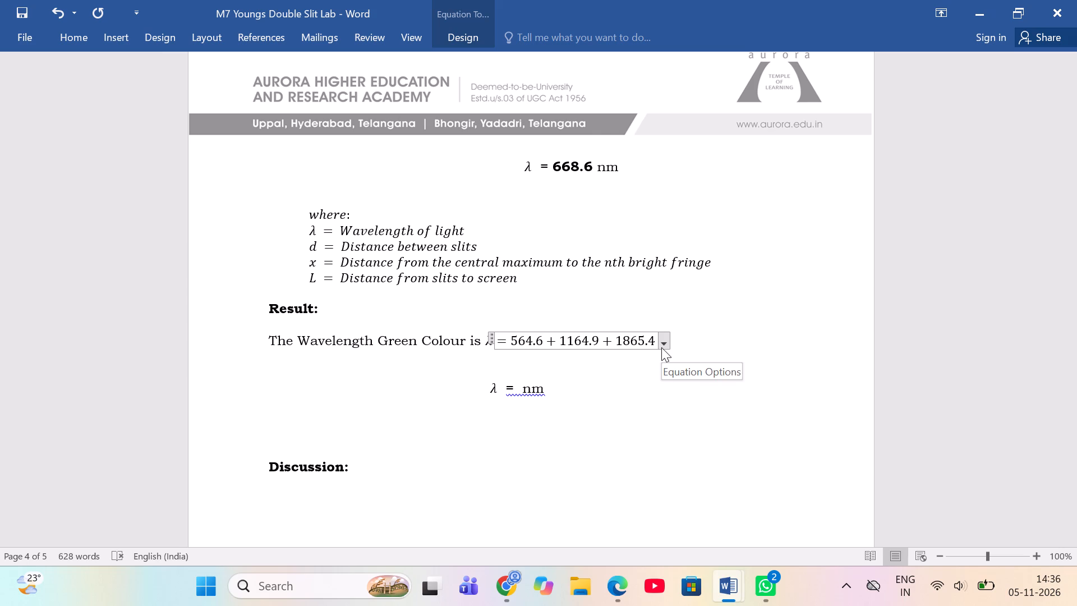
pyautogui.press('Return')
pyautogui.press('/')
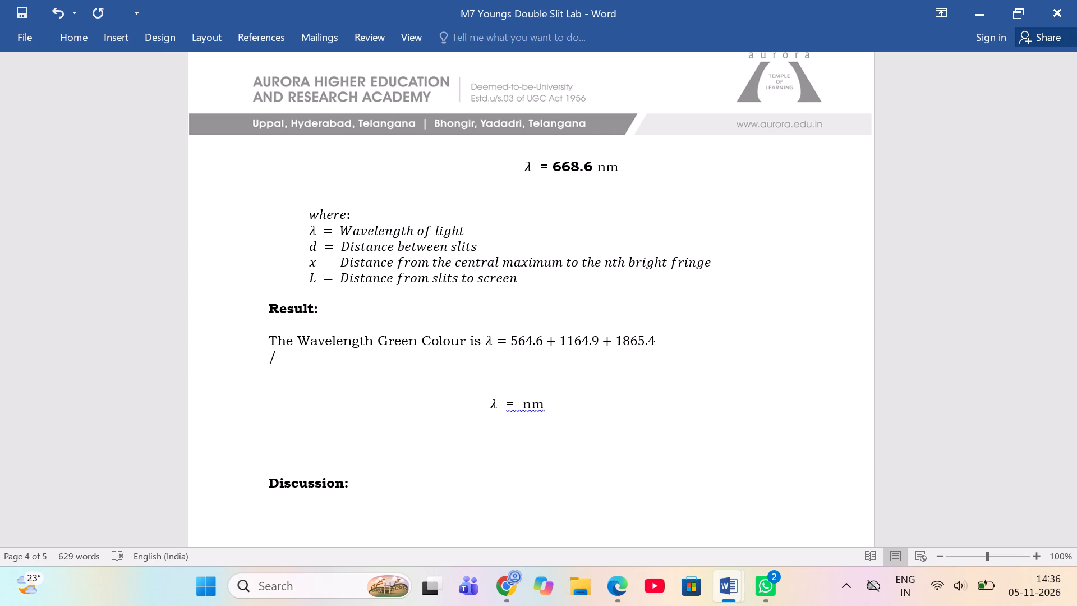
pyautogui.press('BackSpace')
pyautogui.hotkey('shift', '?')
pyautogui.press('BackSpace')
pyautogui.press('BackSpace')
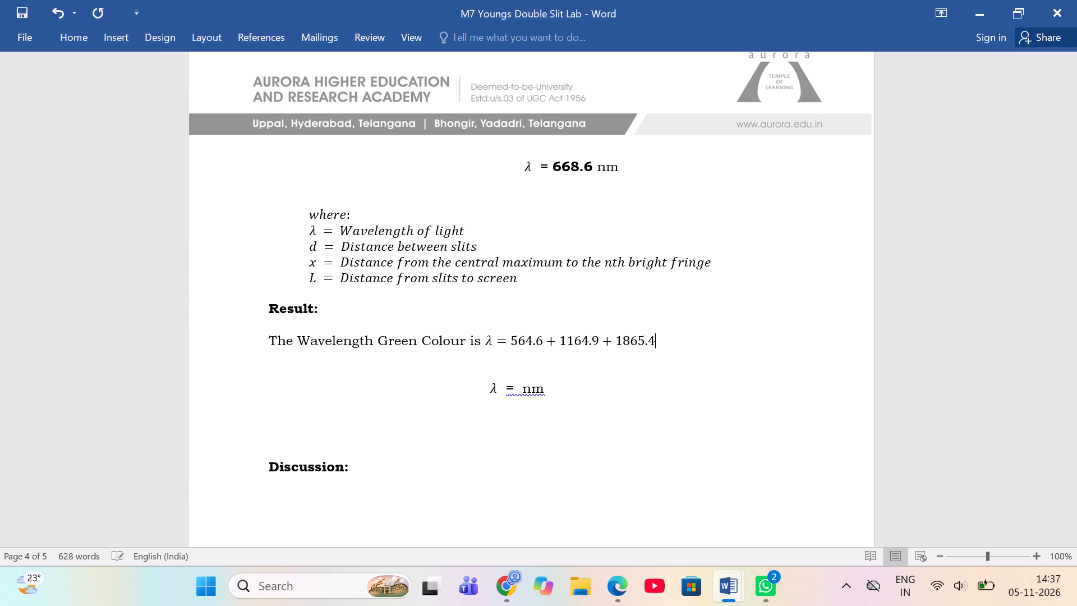
# Add /3 as inline text directly after 1865.4 in the Green Colour wavelength line of the Result section.
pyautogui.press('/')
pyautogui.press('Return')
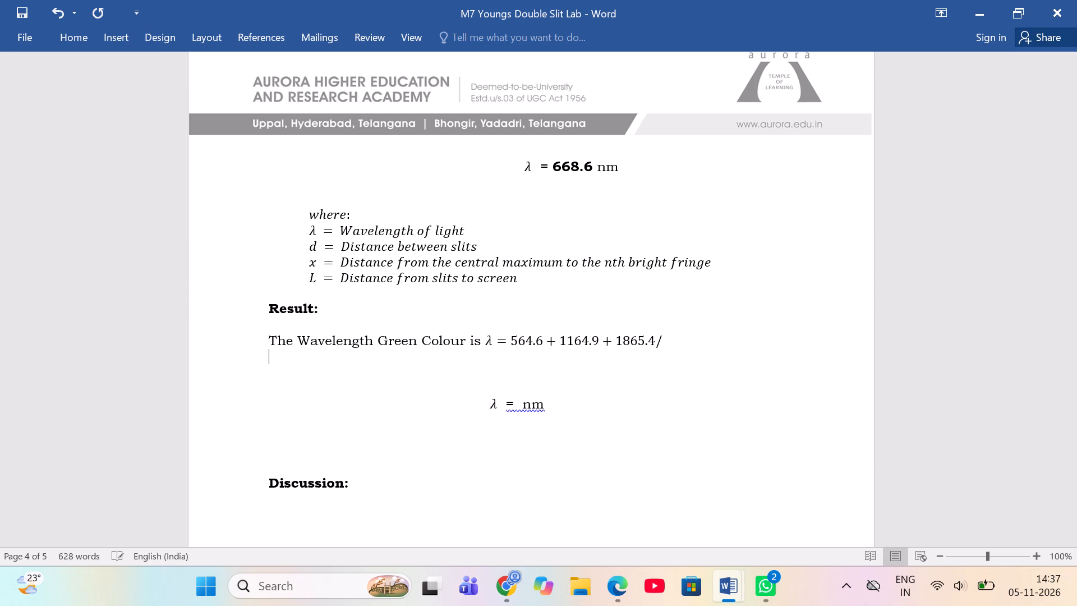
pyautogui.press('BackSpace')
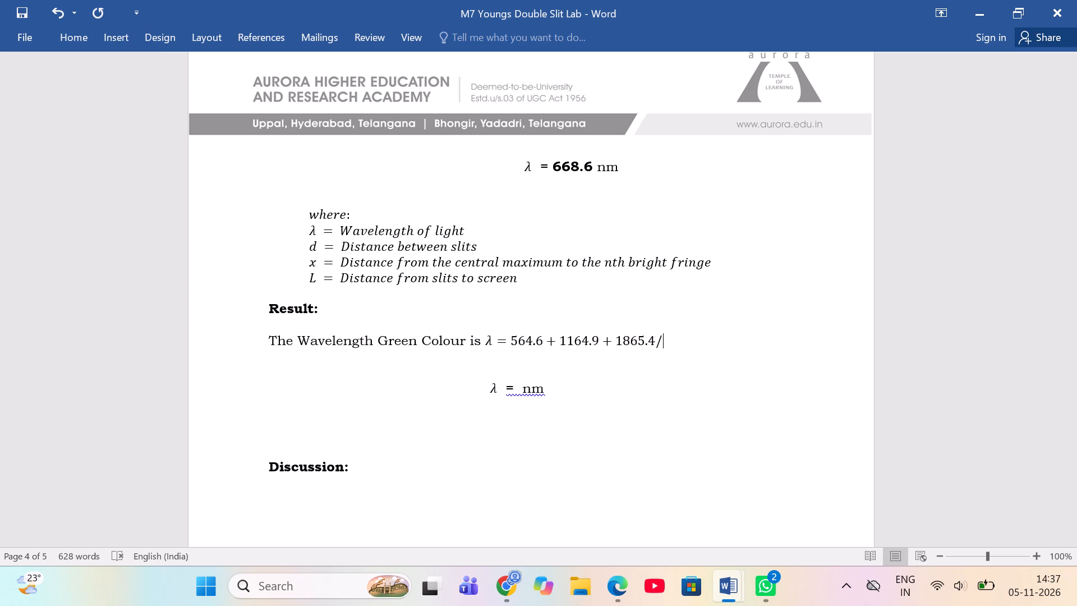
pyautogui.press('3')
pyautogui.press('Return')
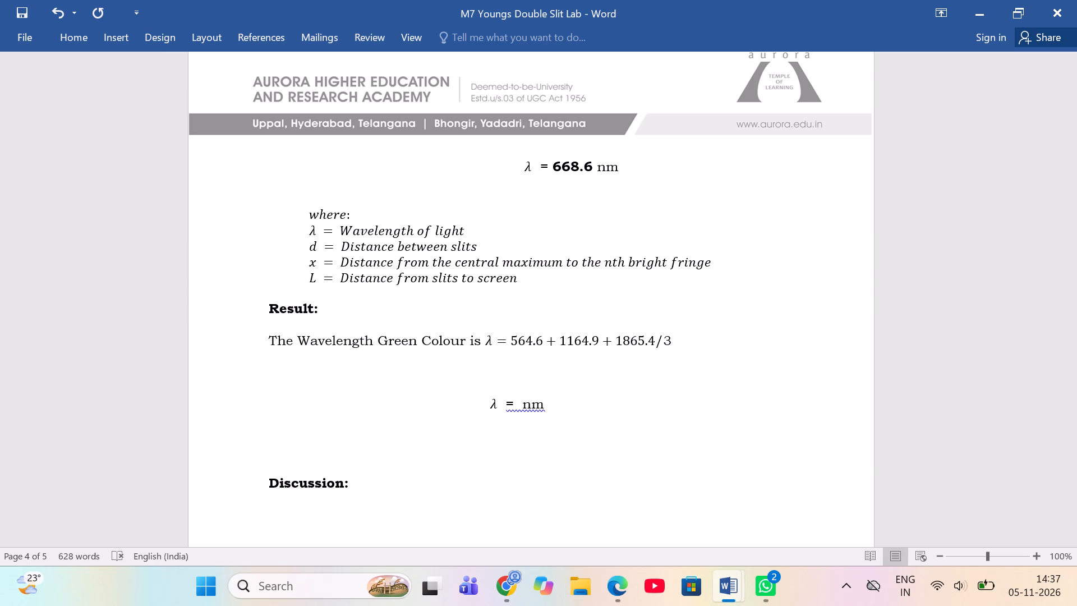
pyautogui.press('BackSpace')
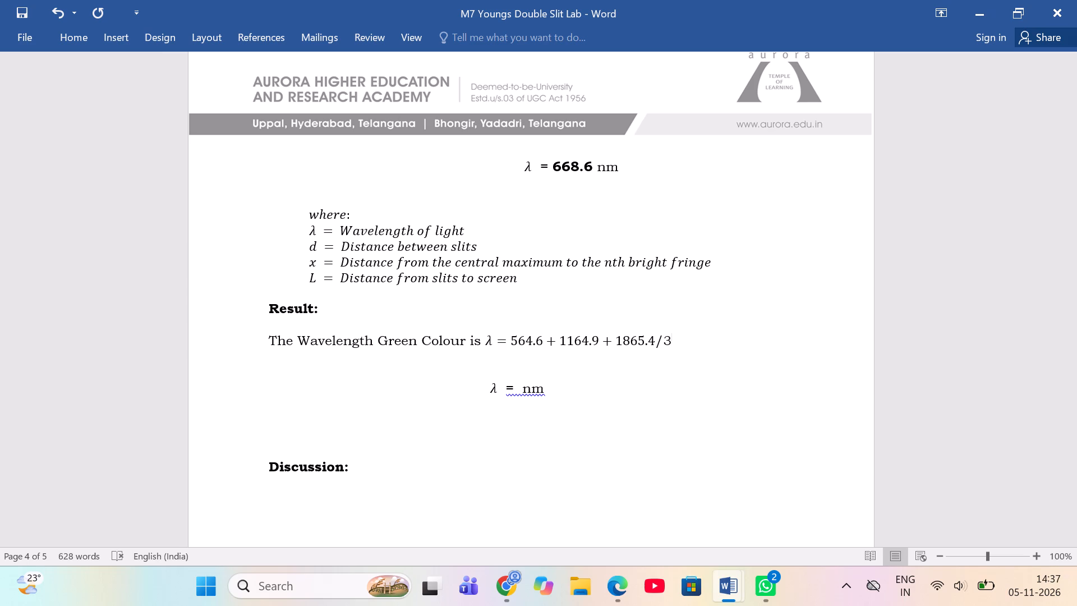
# Insert three blank lines between the Green Colour wavelength line and the λ = nm line below it.
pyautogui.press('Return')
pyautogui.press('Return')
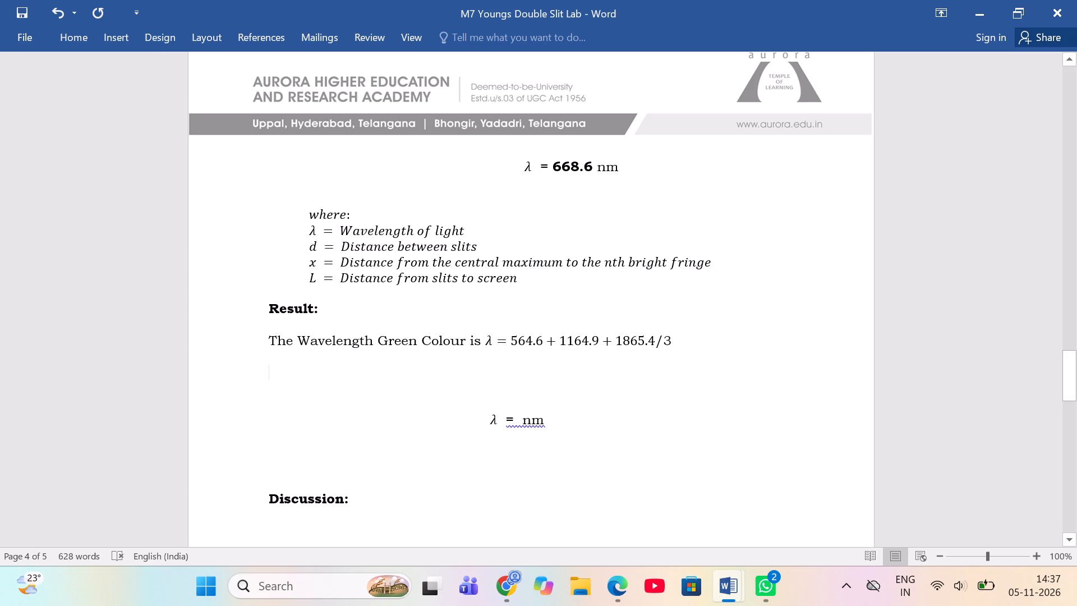
pyautogui.click(674, 338)
pyautogui.press('Return')
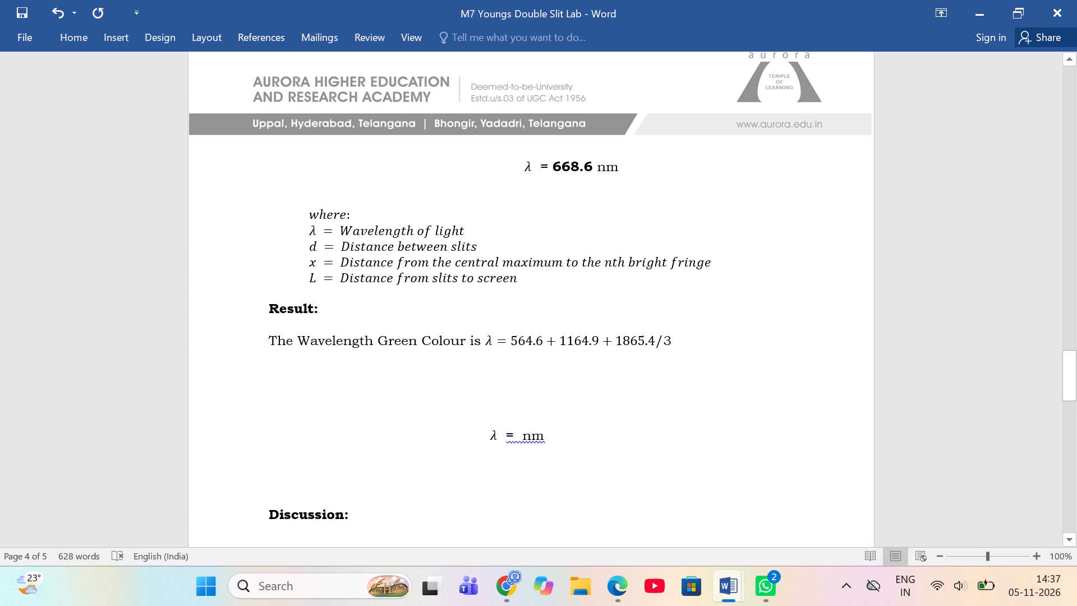
# Add an equals sign with a space on each side after the /3 in the Green Colour wavelength line.
pyautogui.click(690, 342)
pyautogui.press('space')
pyautogui.press('=')
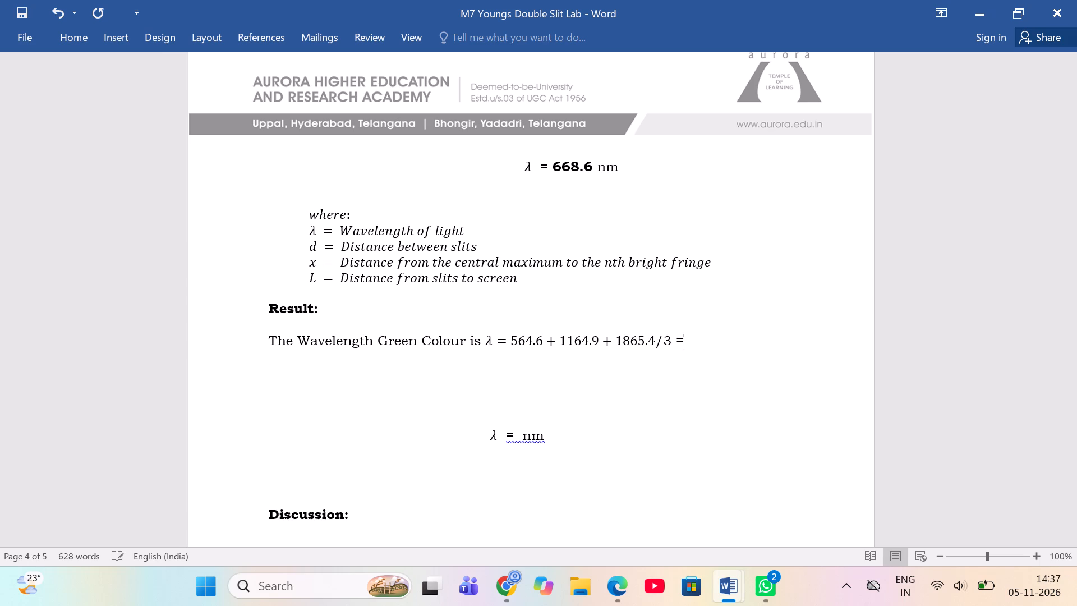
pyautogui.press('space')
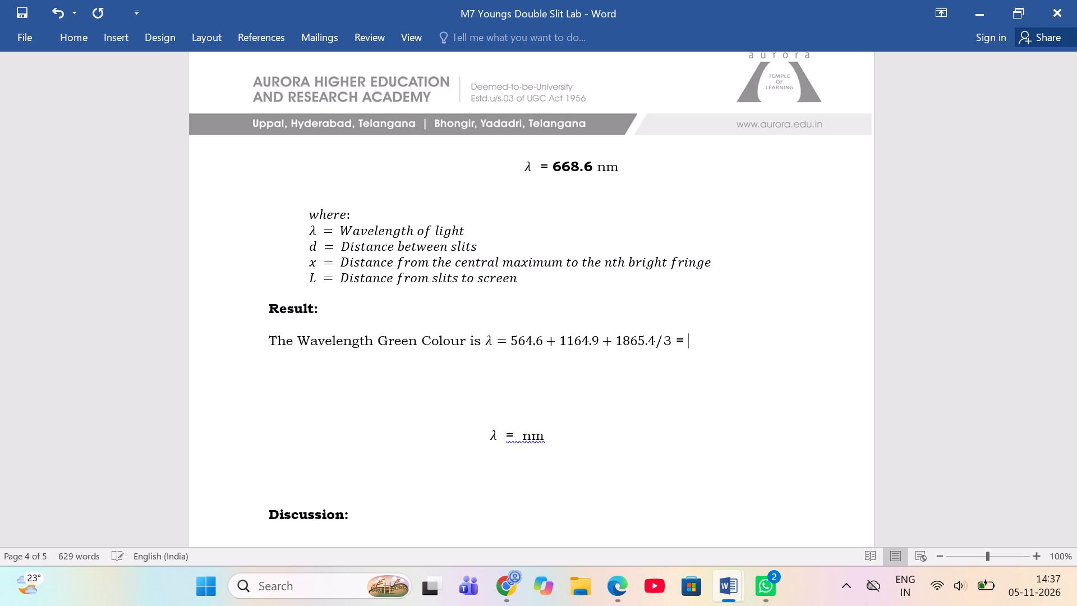
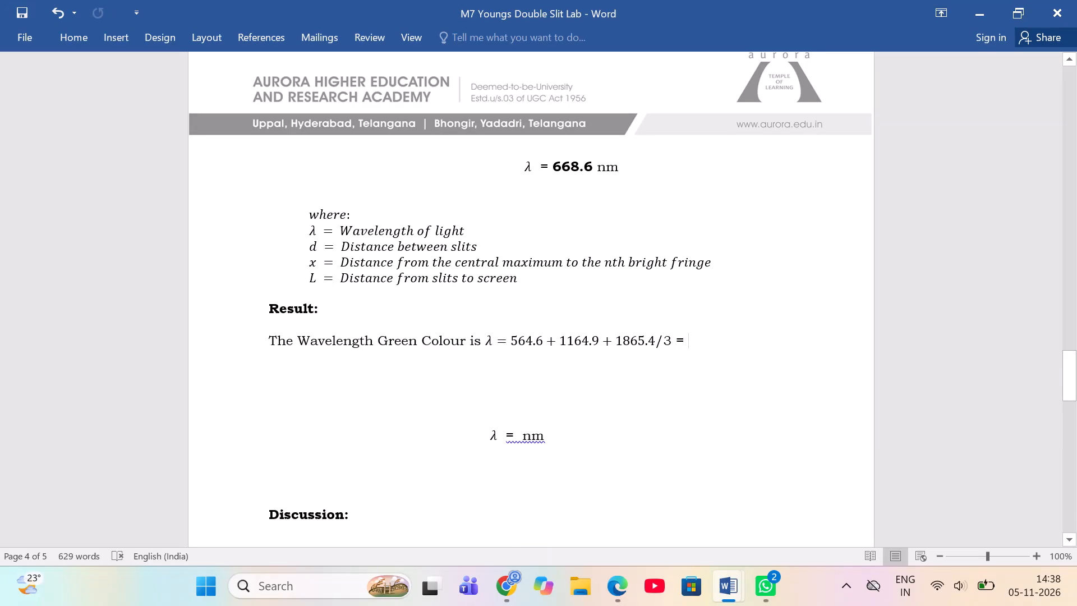
# Enter 2351.3 nm after the final equals sign in the Green Colour wavelength line of the Result section.
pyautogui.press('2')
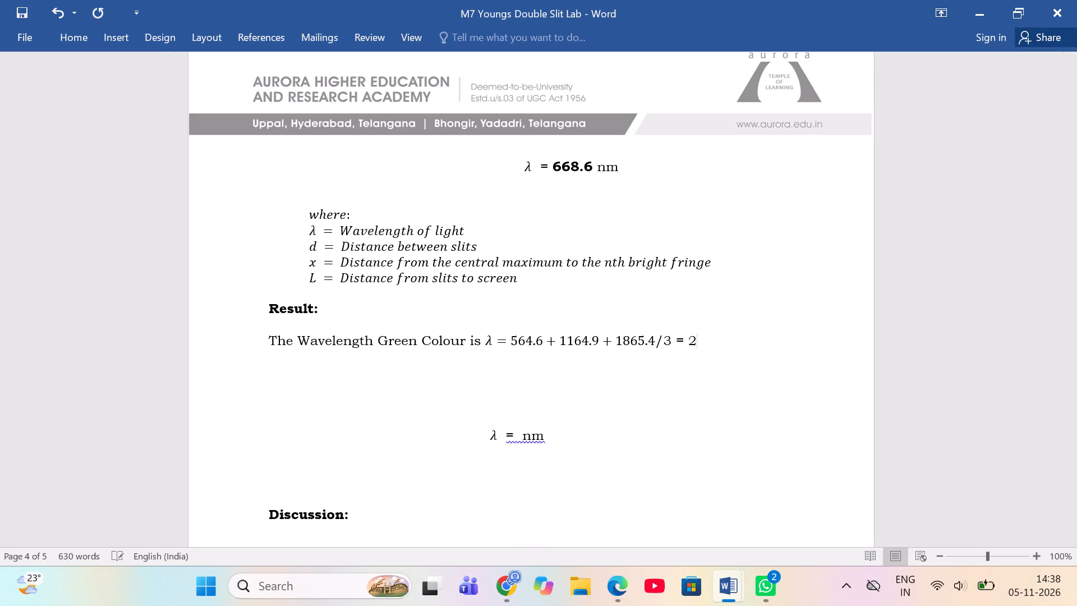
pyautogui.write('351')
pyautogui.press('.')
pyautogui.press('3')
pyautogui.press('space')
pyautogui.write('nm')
# Fill in 2351.3 as the value in the centred λ = nm line above the Discussion heading.
pyautogui.click(517, 434)
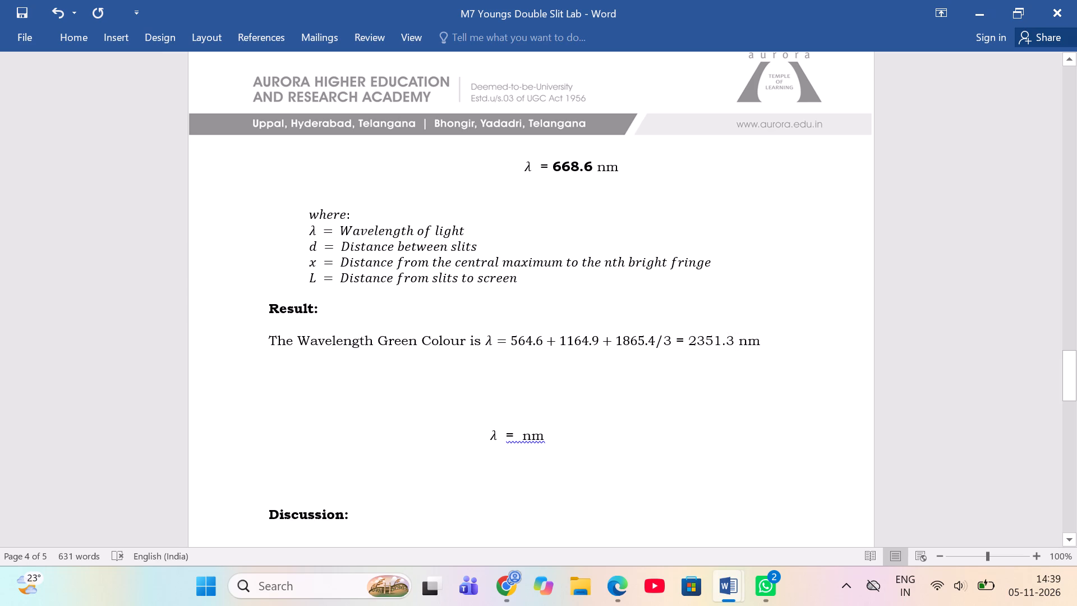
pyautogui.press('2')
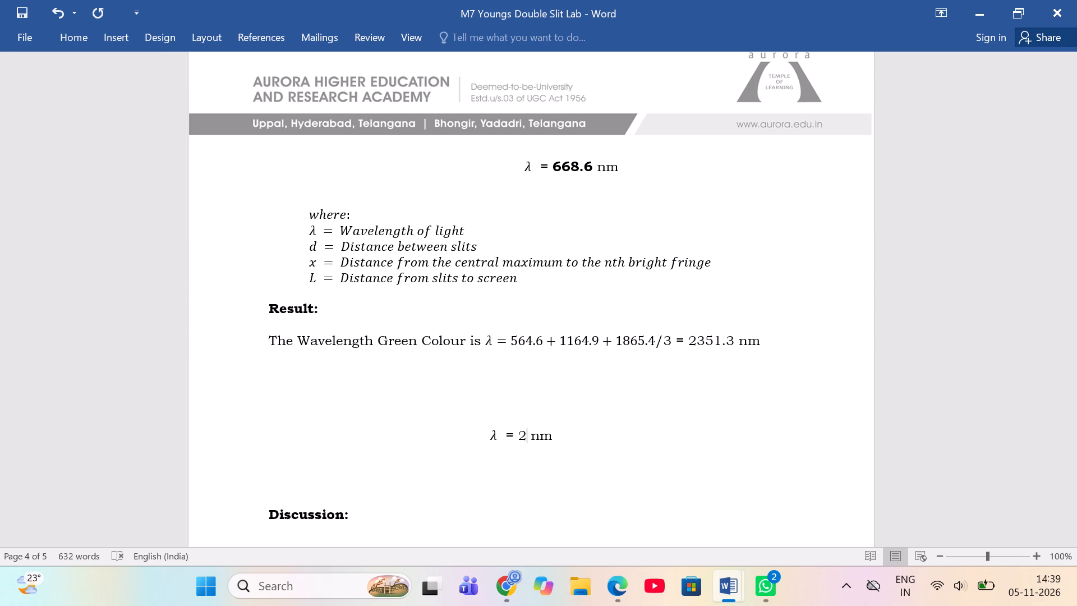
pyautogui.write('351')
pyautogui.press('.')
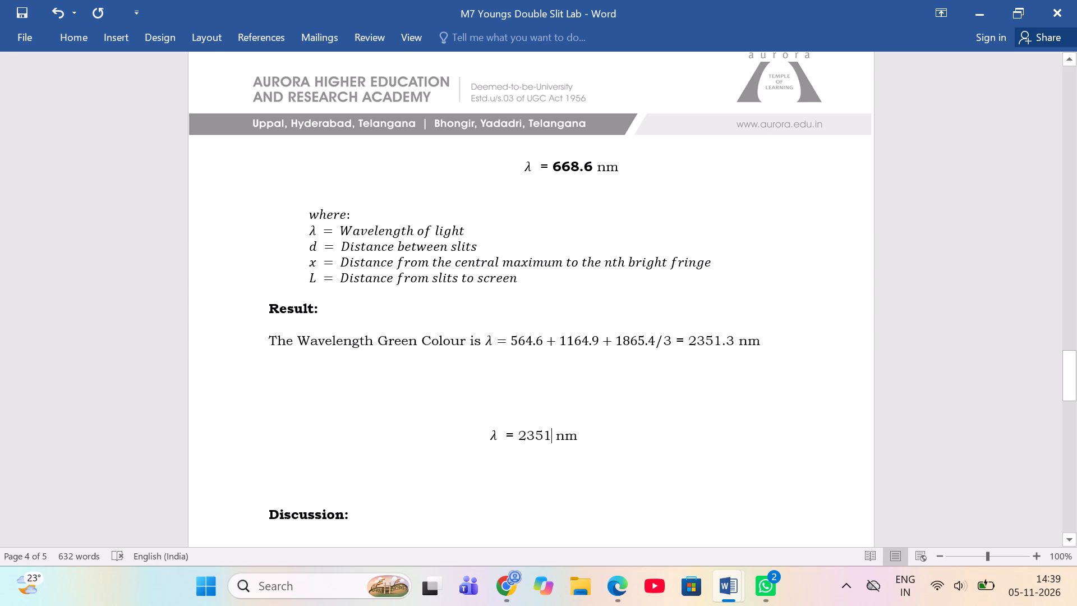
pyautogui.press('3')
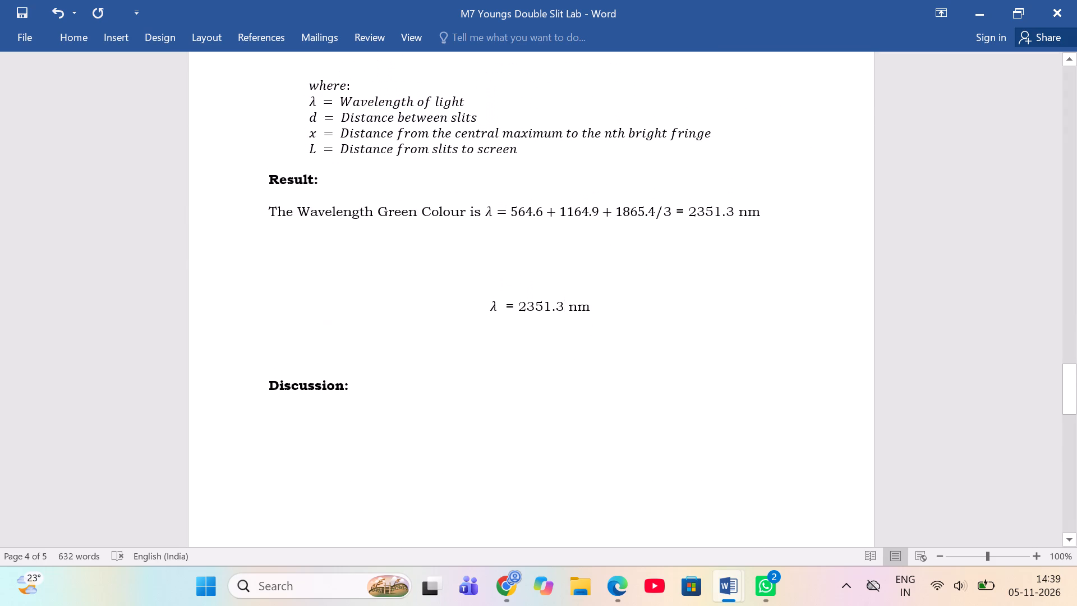
# Fill in the student's name in the Student Name row of the details table on the first page.
pyautogui.scroll(-3, 585, 499)
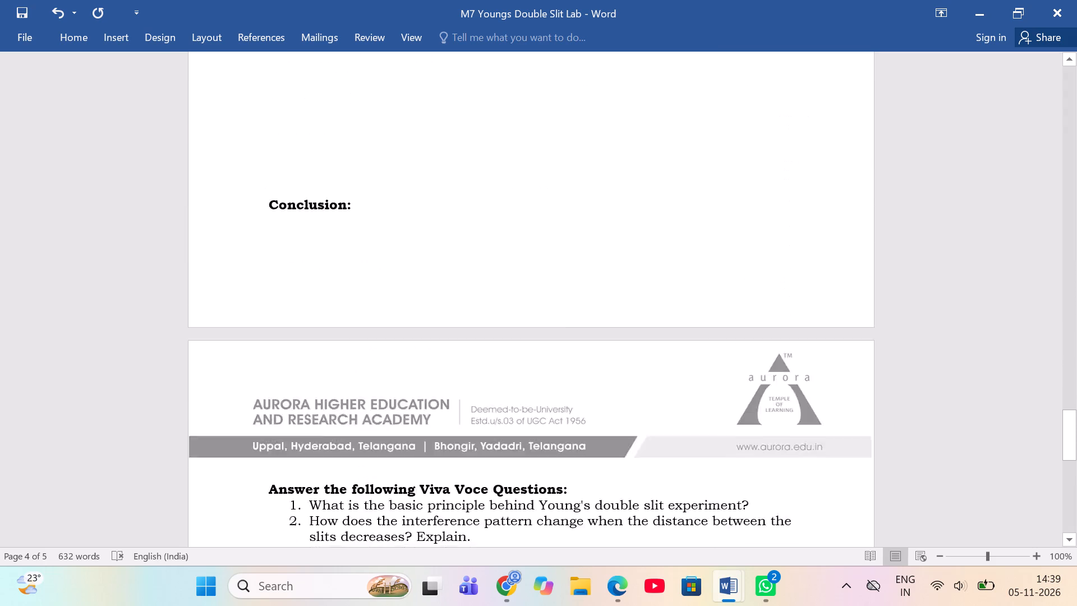
pyautogui.scroll(1, 585, 499)
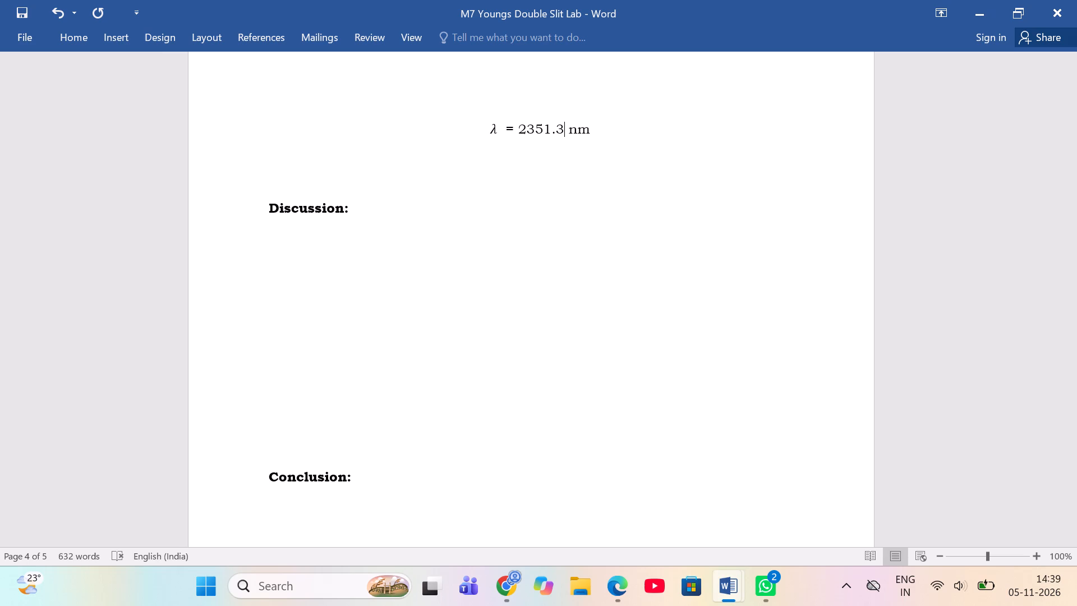
pyautogui.scroll(2, 585, 499)
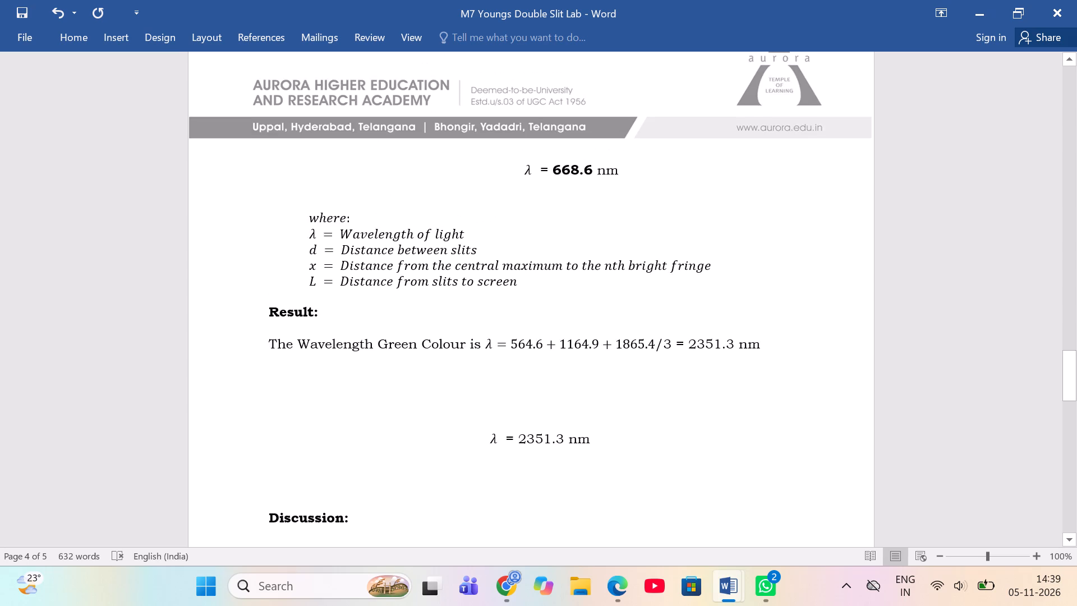
pyautogui.scroll(3, 585, 499)
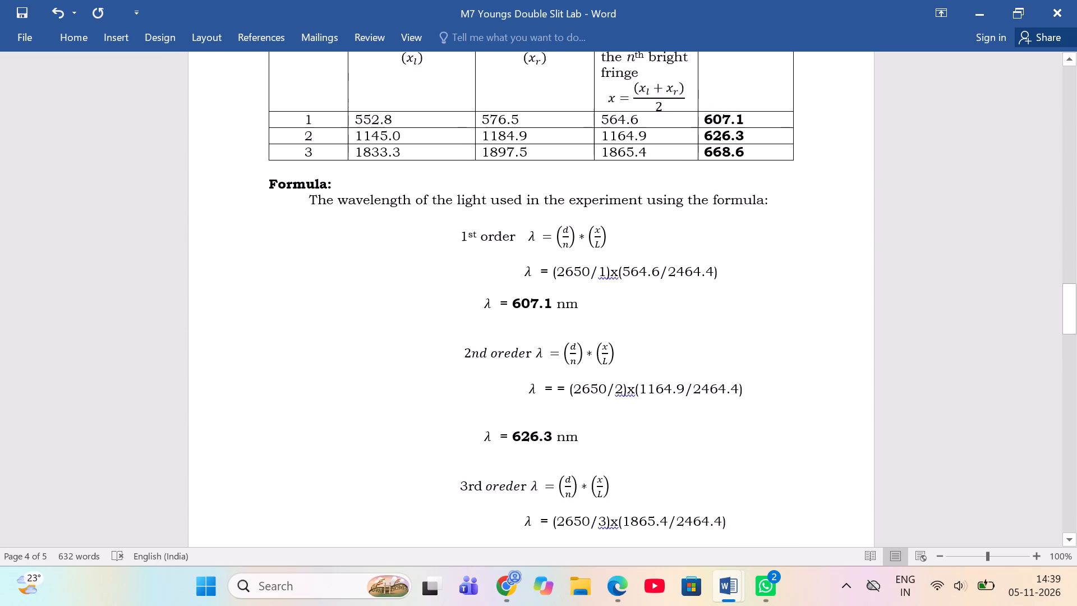
pyautogui.scroll(4, 585, 499)
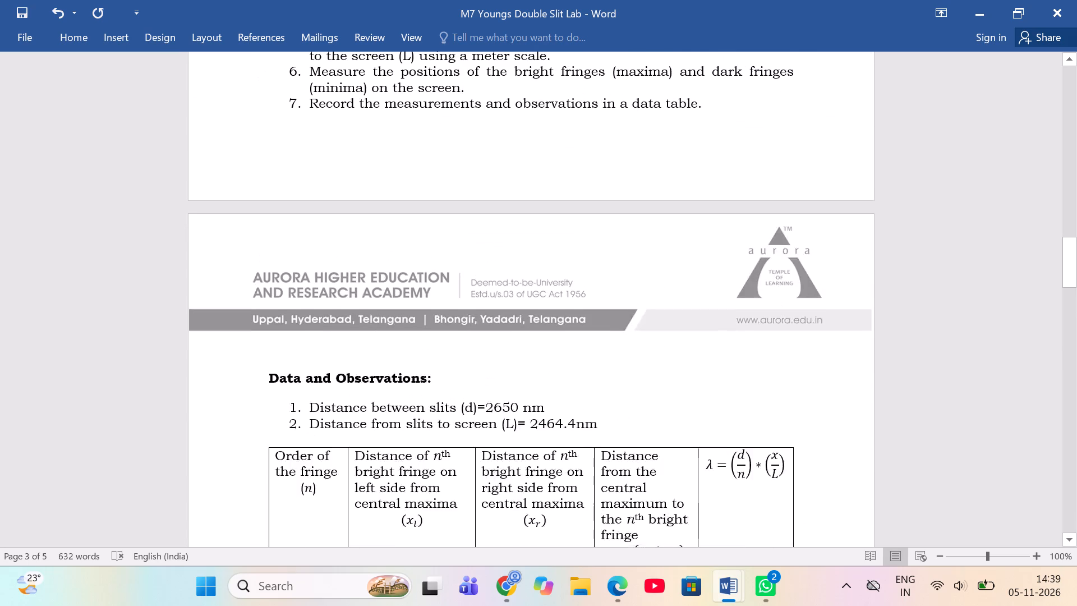
pyautogui.scroll(3, 585, 499)
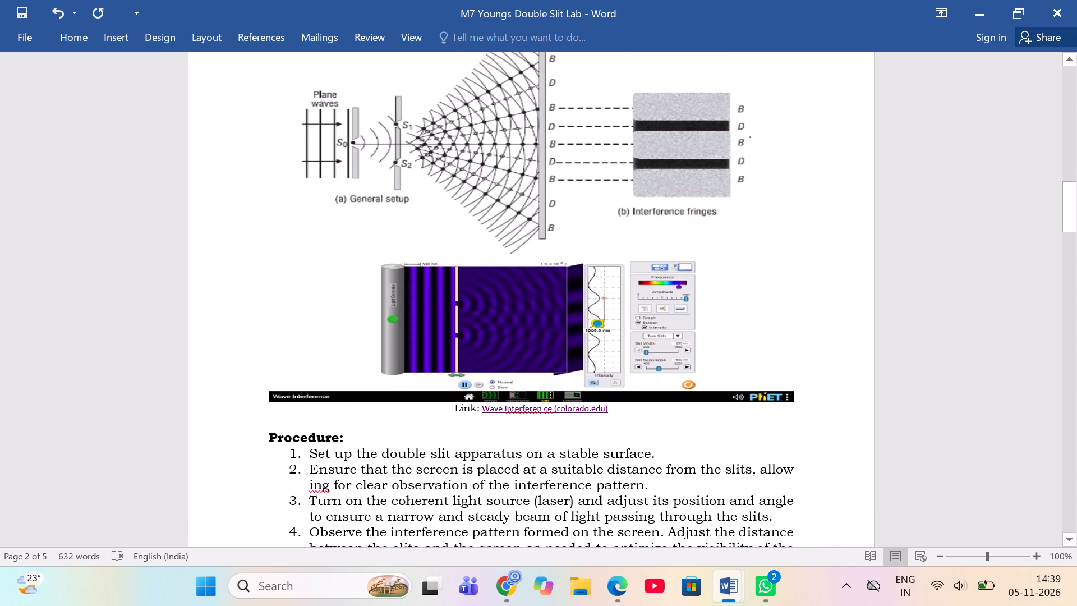
pyautogui.scroll(1, 585, 499)
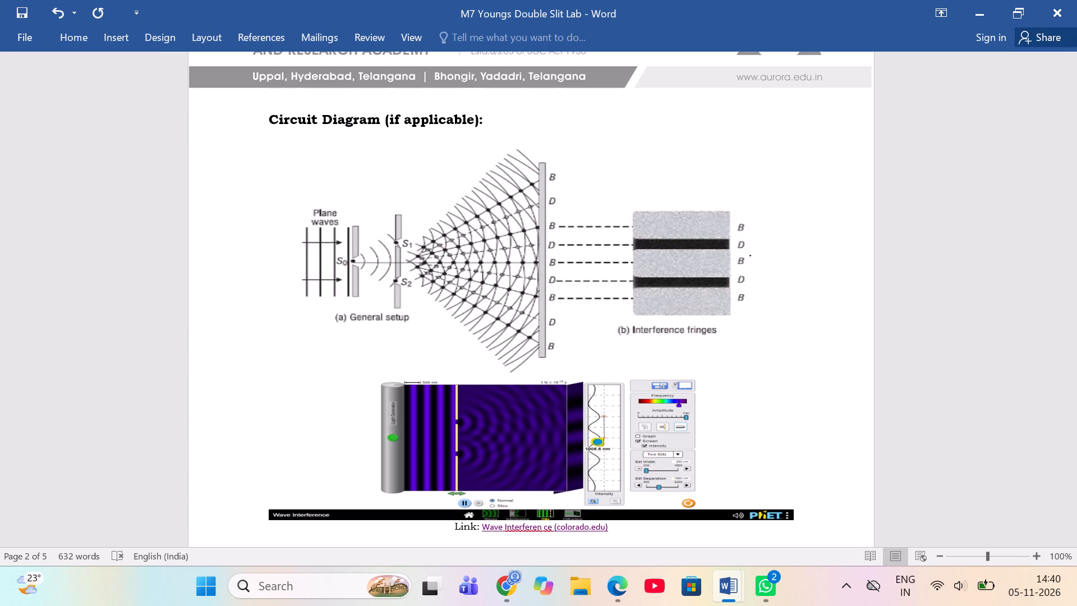
pyautogui.scroll(5, 585, 499)
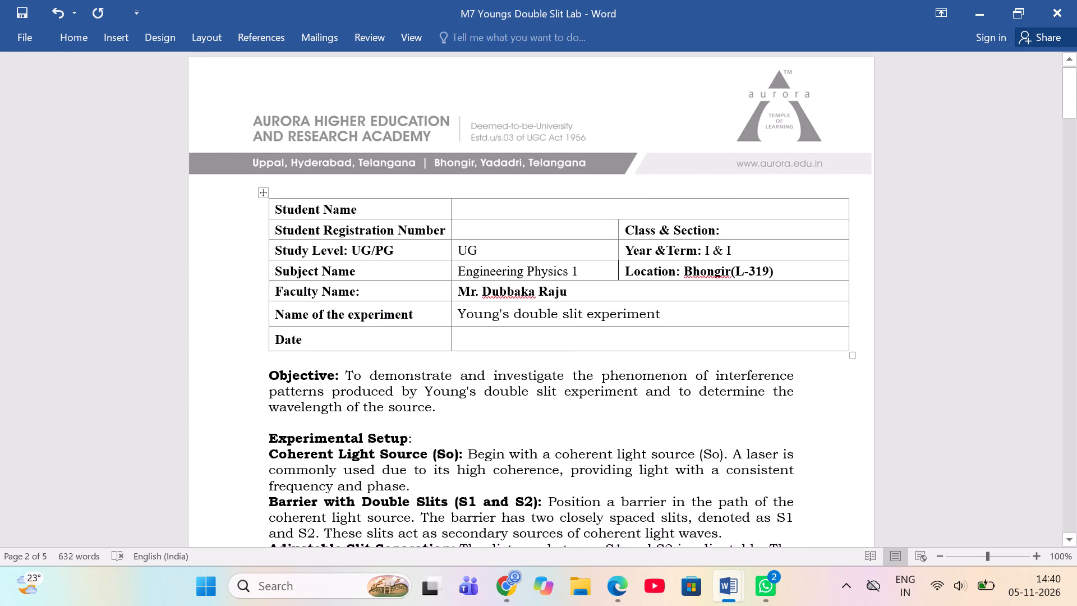
pyautogui.click(463, 210)
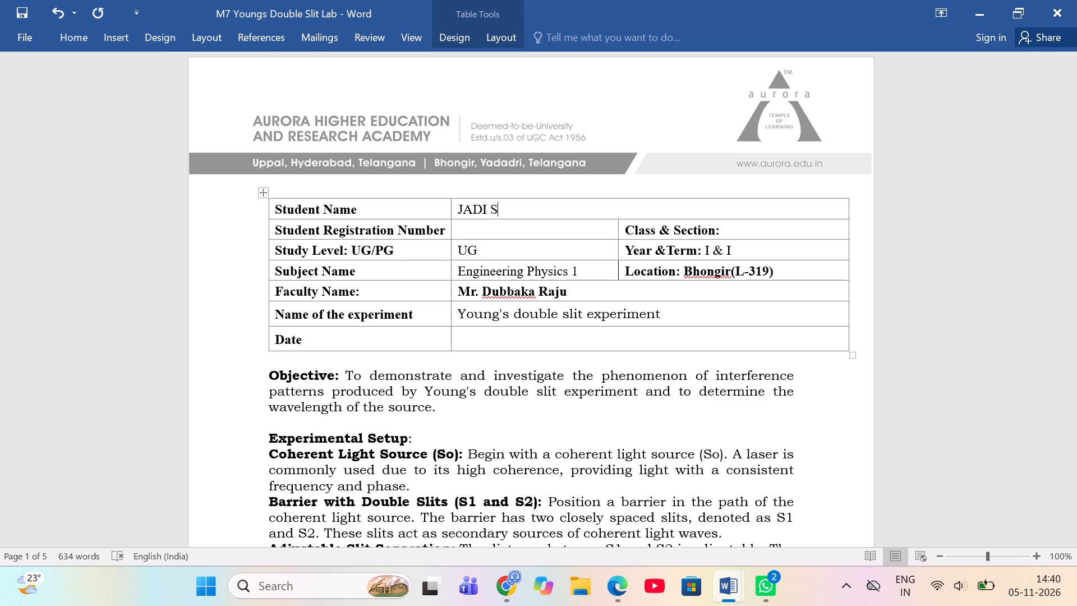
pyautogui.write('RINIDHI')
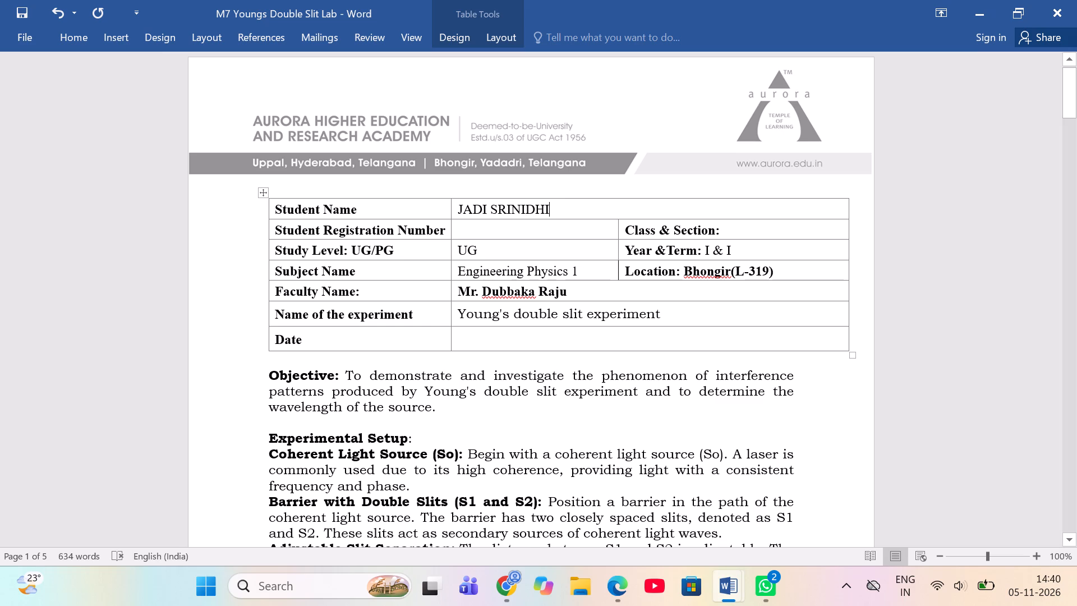
# Enter the student's registration number in the Student Registration Number row of the details table.
pyautogui.click(461, 234)
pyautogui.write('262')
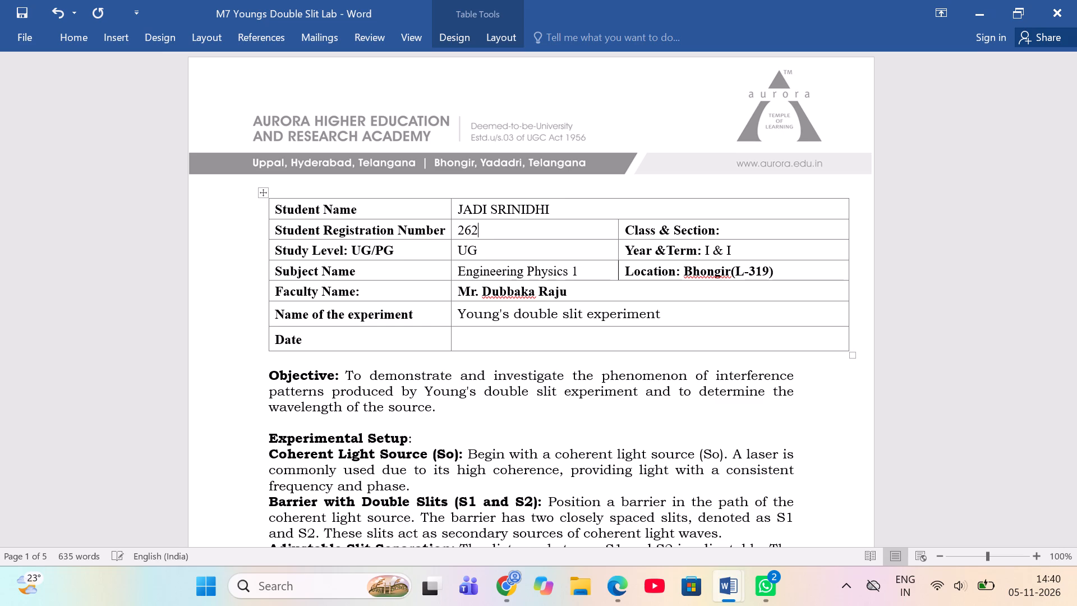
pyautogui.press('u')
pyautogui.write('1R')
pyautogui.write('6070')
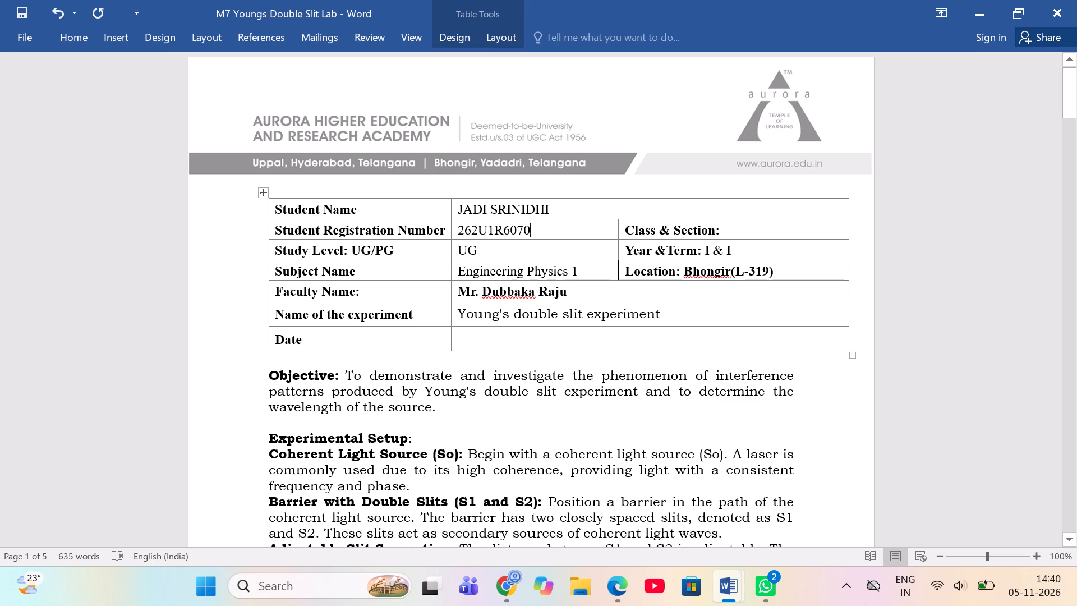
# Enter 05-11-2026 in the Date row of the details table.
pyautogui.click(467, 337)
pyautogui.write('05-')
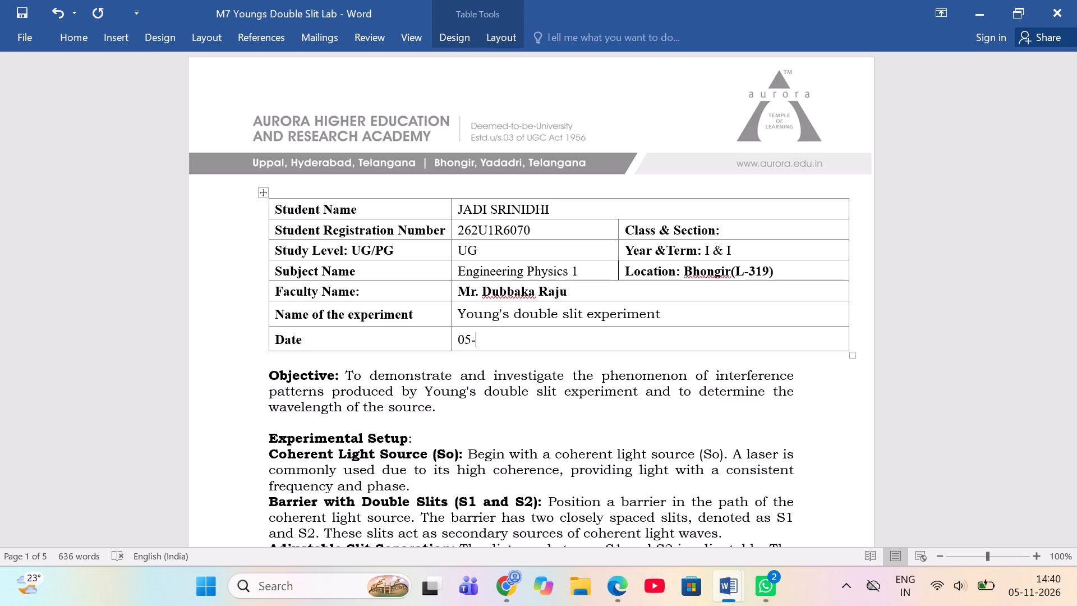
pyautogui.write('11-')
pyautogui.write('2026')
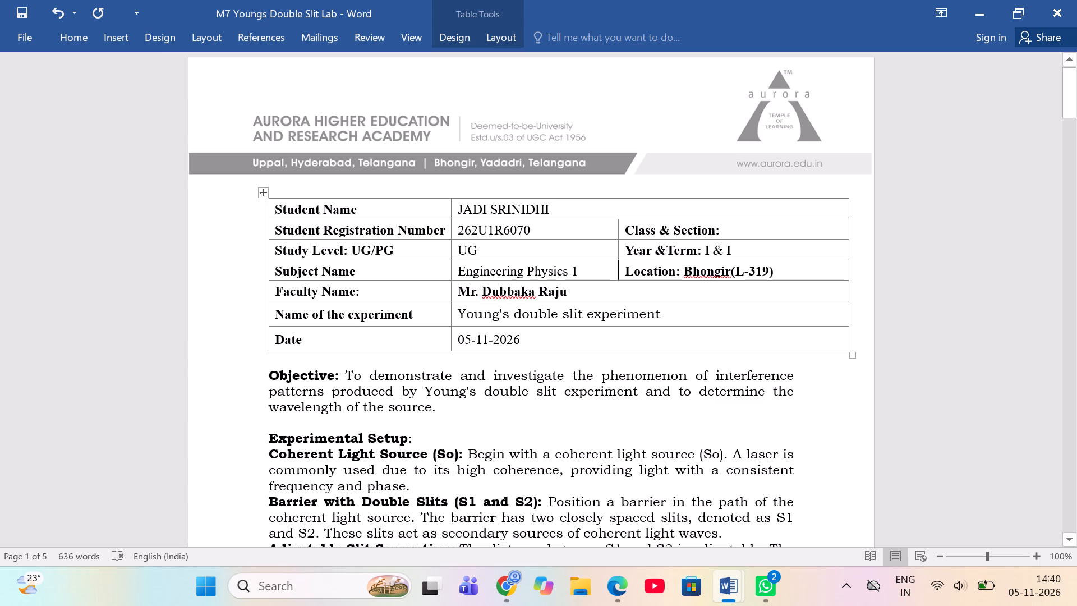
# Add CSE-AIML-1A after the Class & Section label in the details table.
pyautogui.click(726, 228)
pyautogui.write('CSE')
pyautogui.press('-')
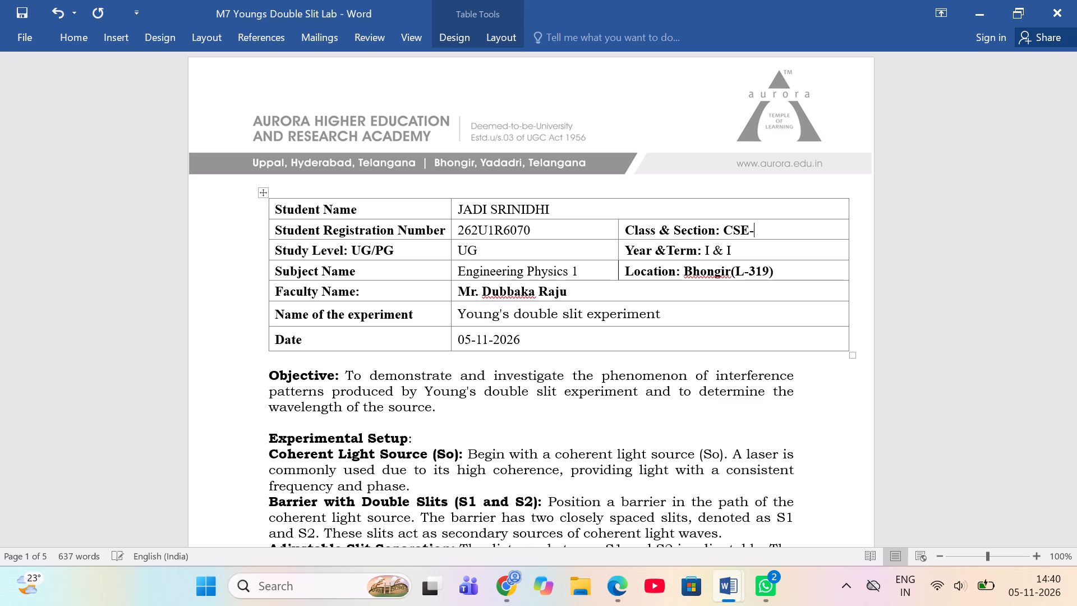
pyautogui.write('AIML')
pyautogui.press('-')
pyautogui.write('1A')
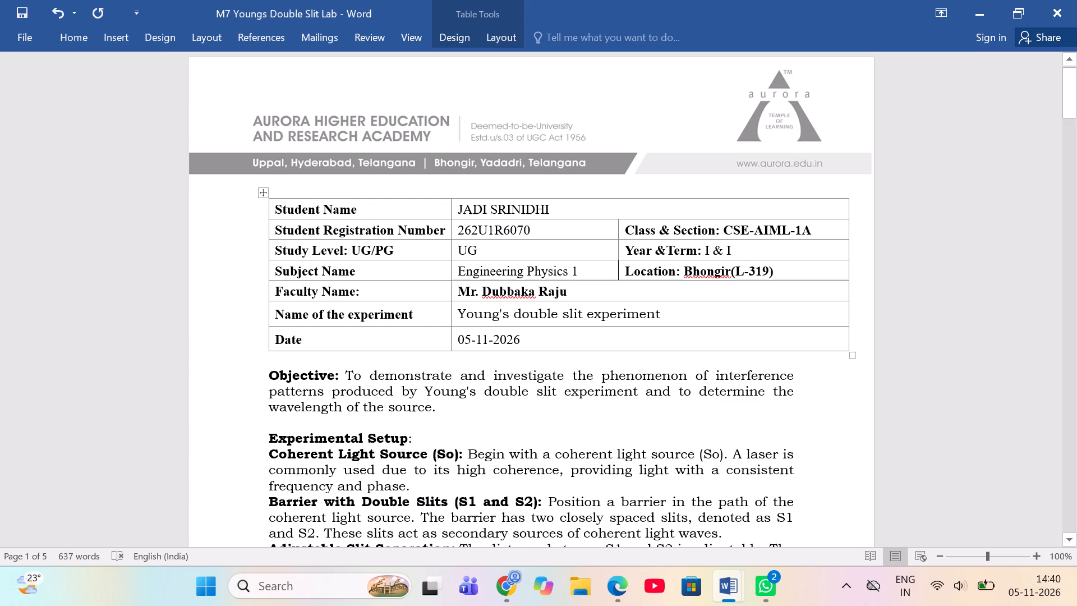
# Review the lab document's procedure, observations table, formula calculations and Result section for correctness and remaining blanks.
pyautogui.scroll(-7, 711, 329)
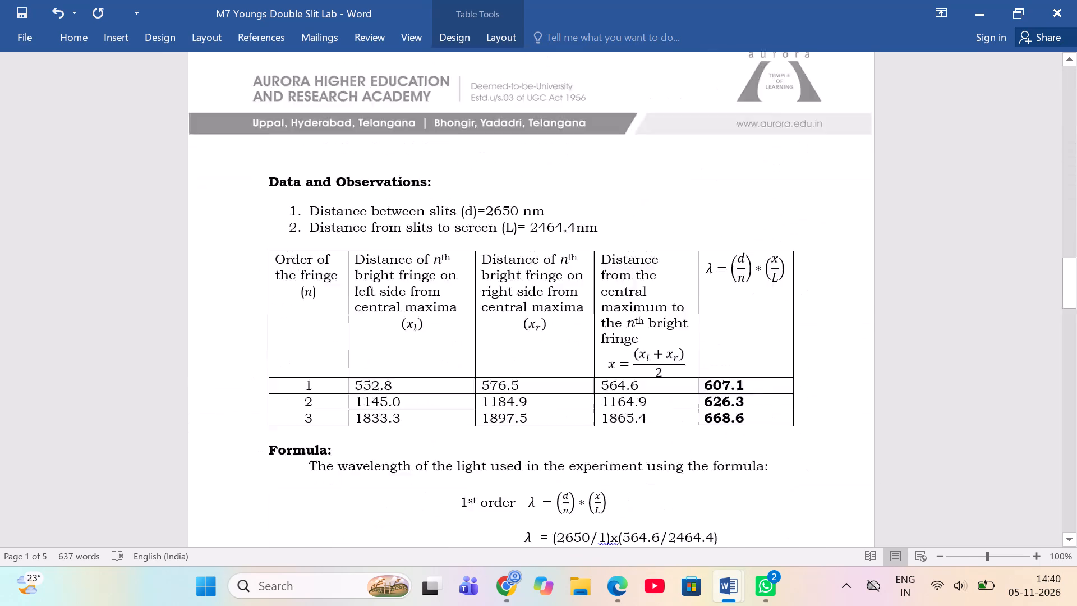
pyautogui.scroll(1, 711, 329)
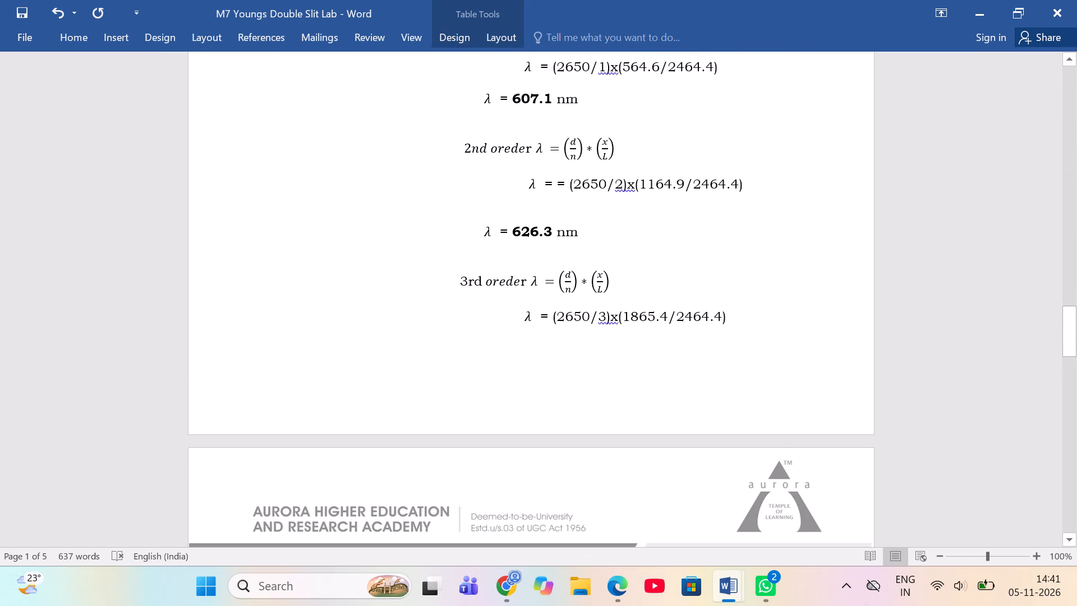
pyautogui.scroll(3, 711, 329)
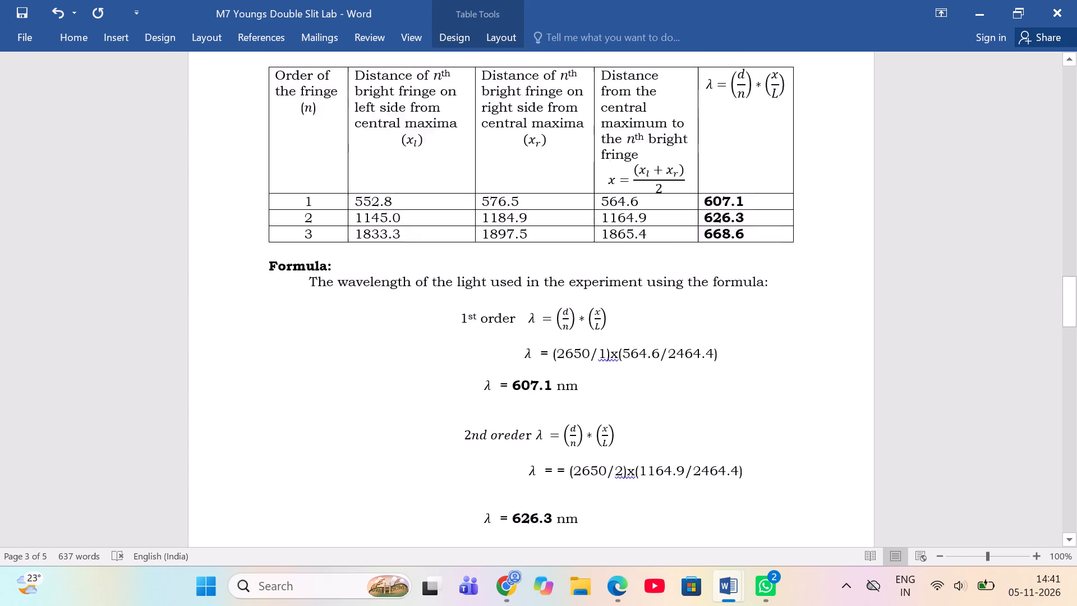
pyautogui.scroll(1, 711, 329)
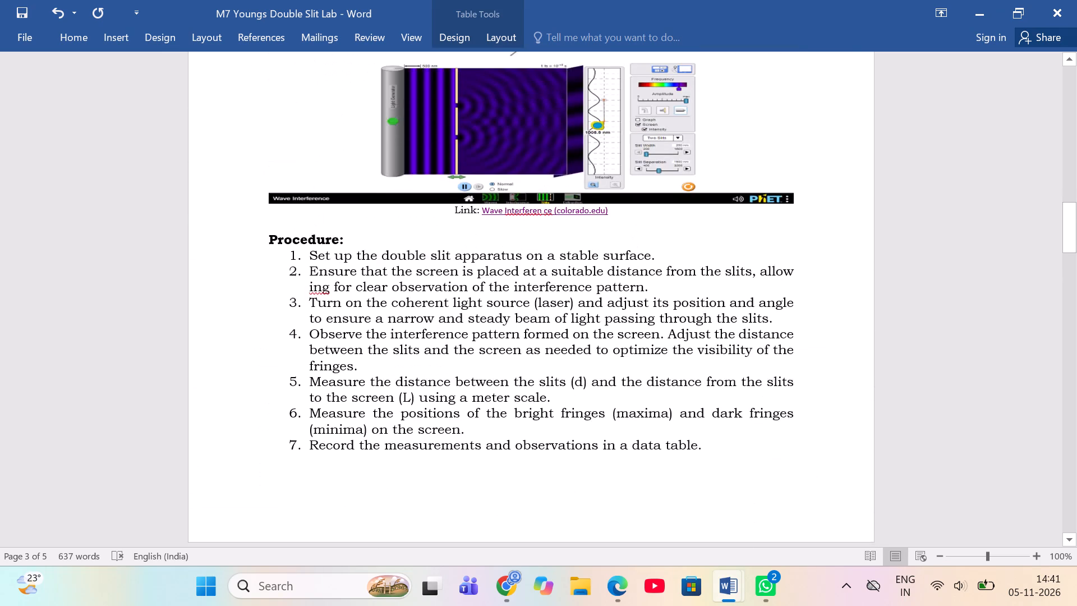
pyautogui.scroll(2, 711, 329)
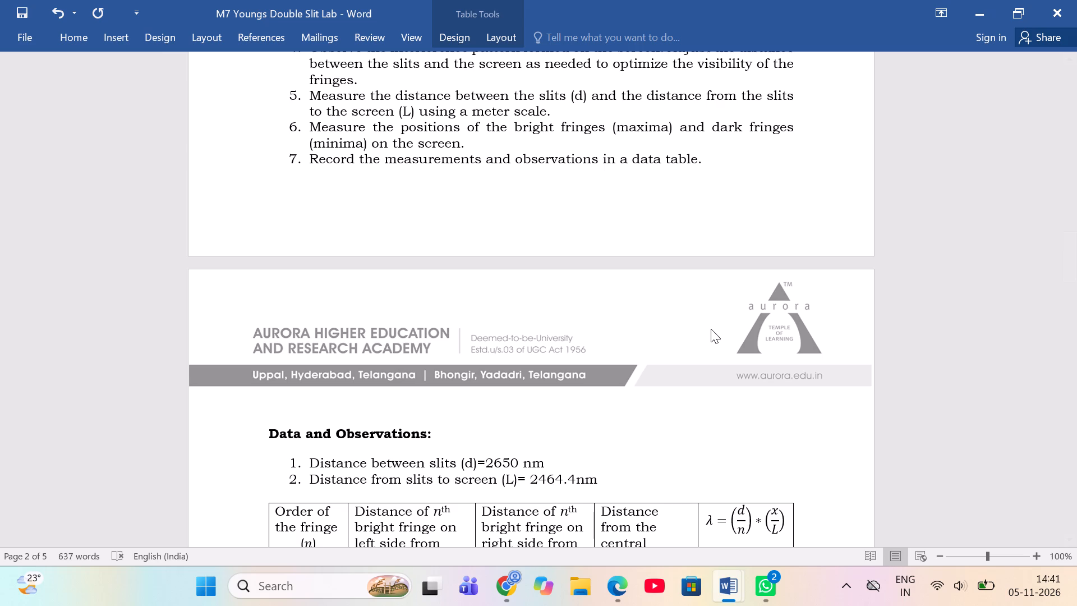
pyautogui.scroll(-1, 711, 329)
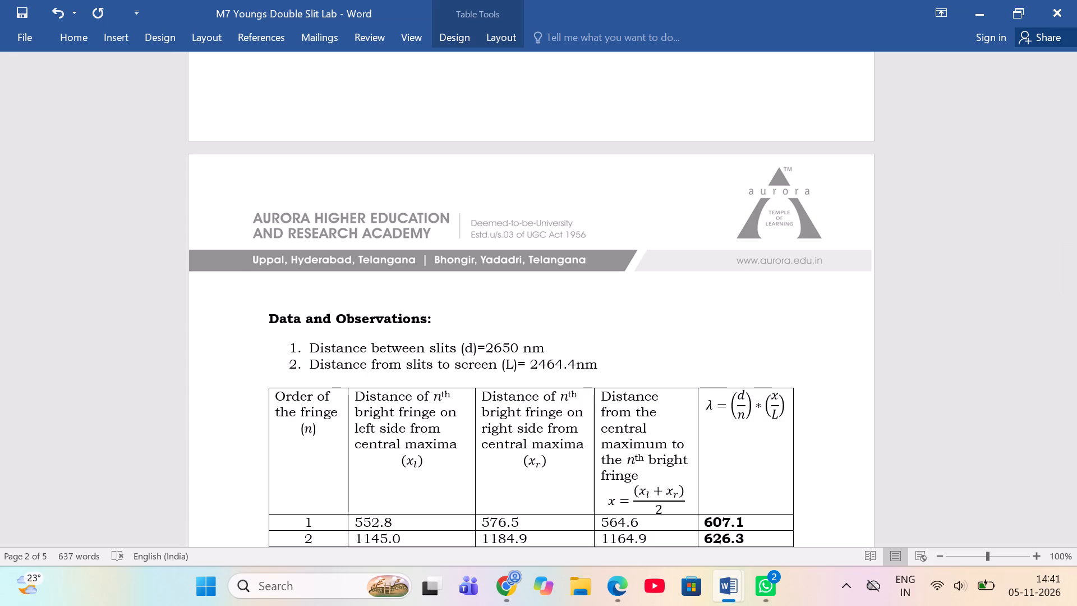
pyautogui.scroll(-7, 711, 329)
pyautogui.scroll(4, 711, 329)
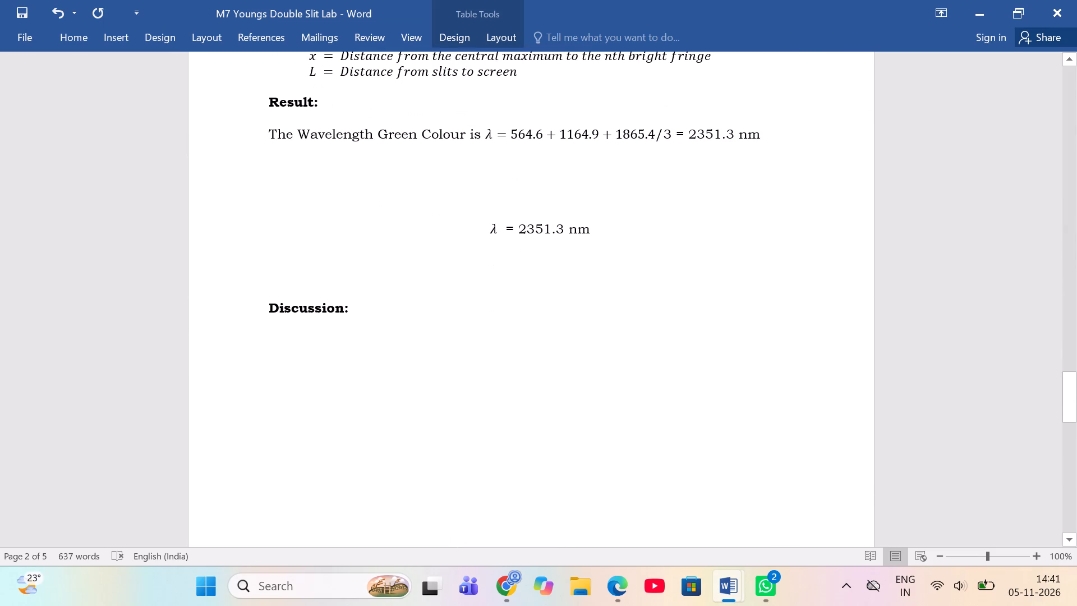
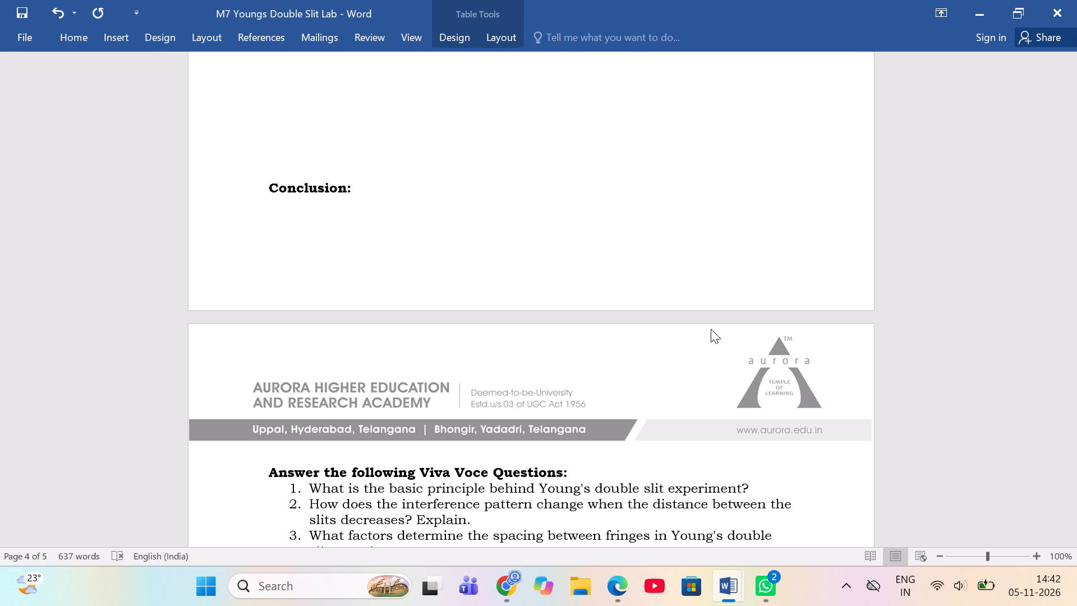
# Review the lab document from the details table to the viva voce questions, checking the Result, Discussion and Conclusion sections.
pyautogui.scroll(-1, 711, 329)
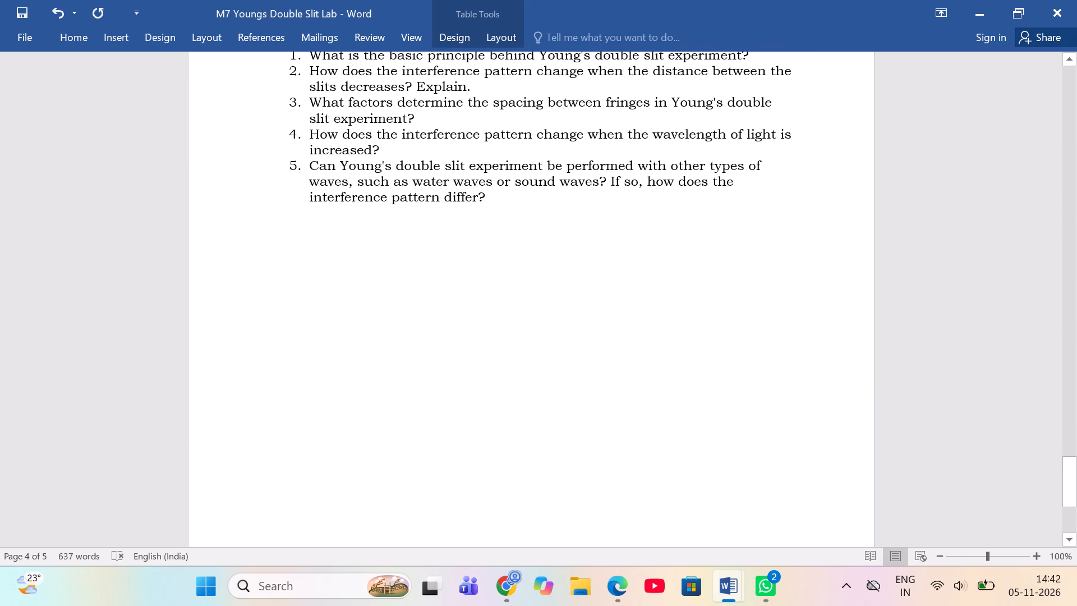
pyautogui.scroll(-1, 711, 329)
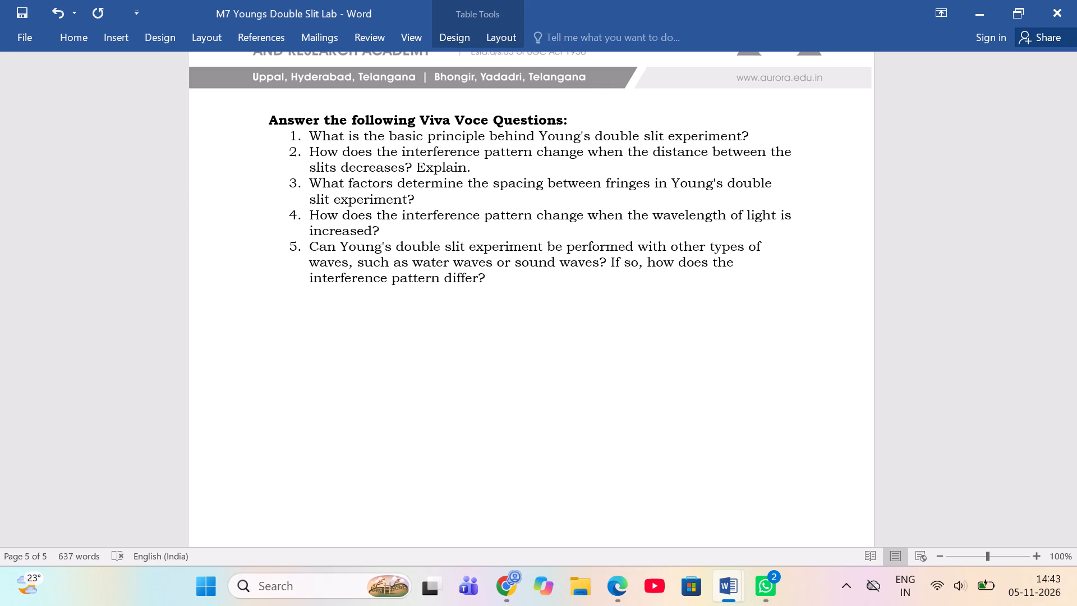
pyautogui.scroll(6, 711, 329)
pyautogui.scroll(-1, 711, 329)
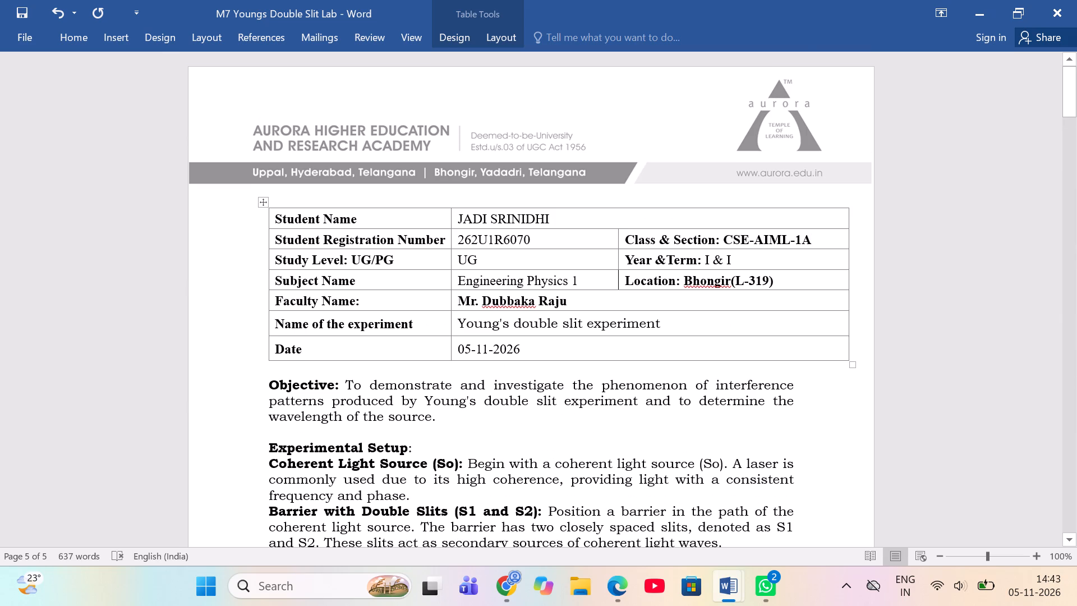
pyautogui.scroll(-3, 711, 329)
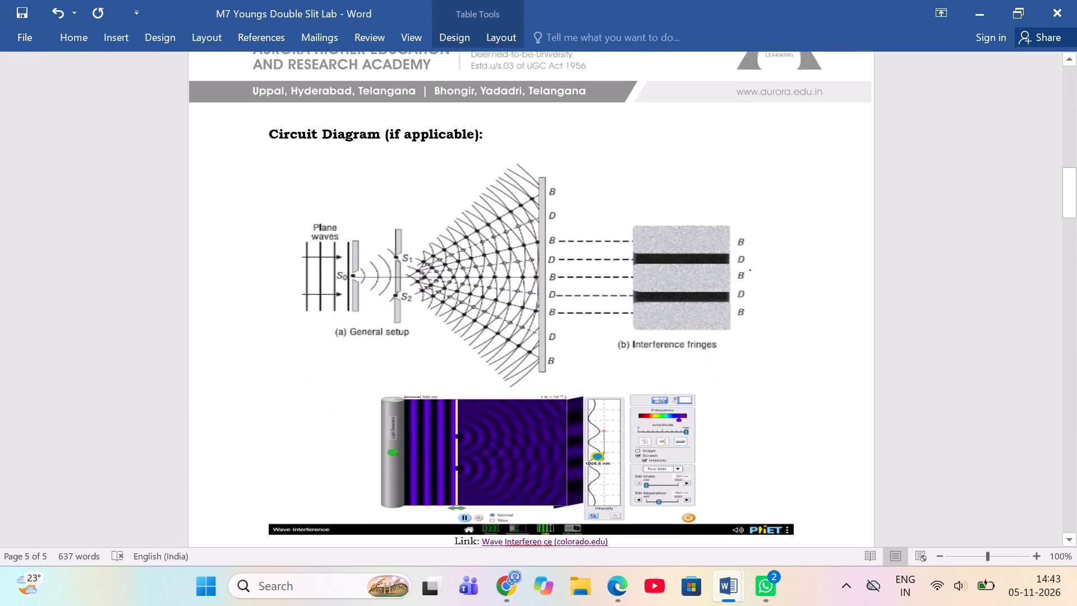
pyautogui.scroll(-4, 711, 329)
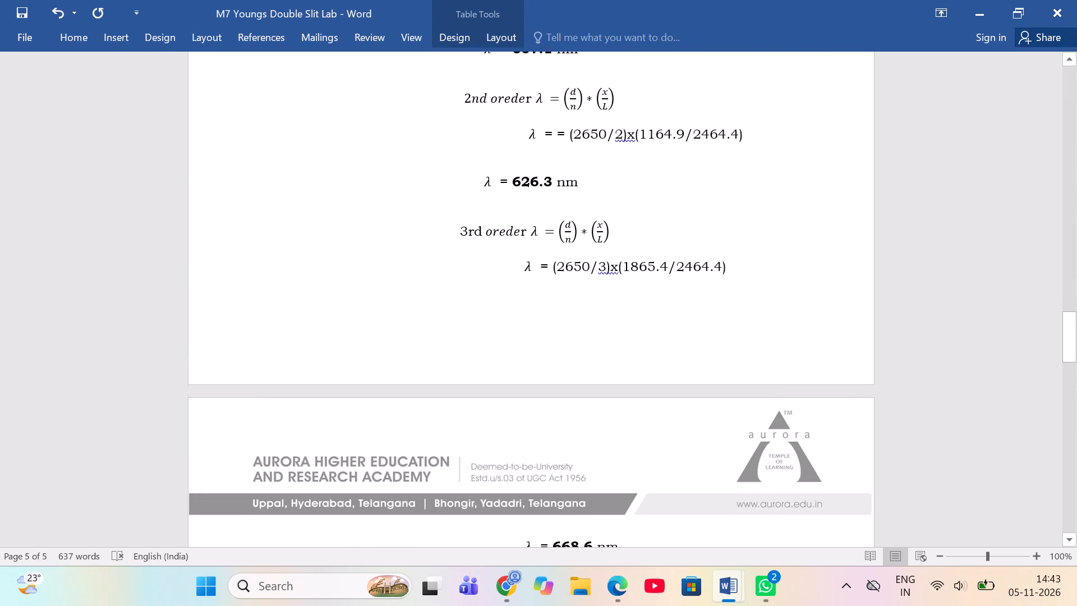
pyautogui.scroll(-3, 711, 325)
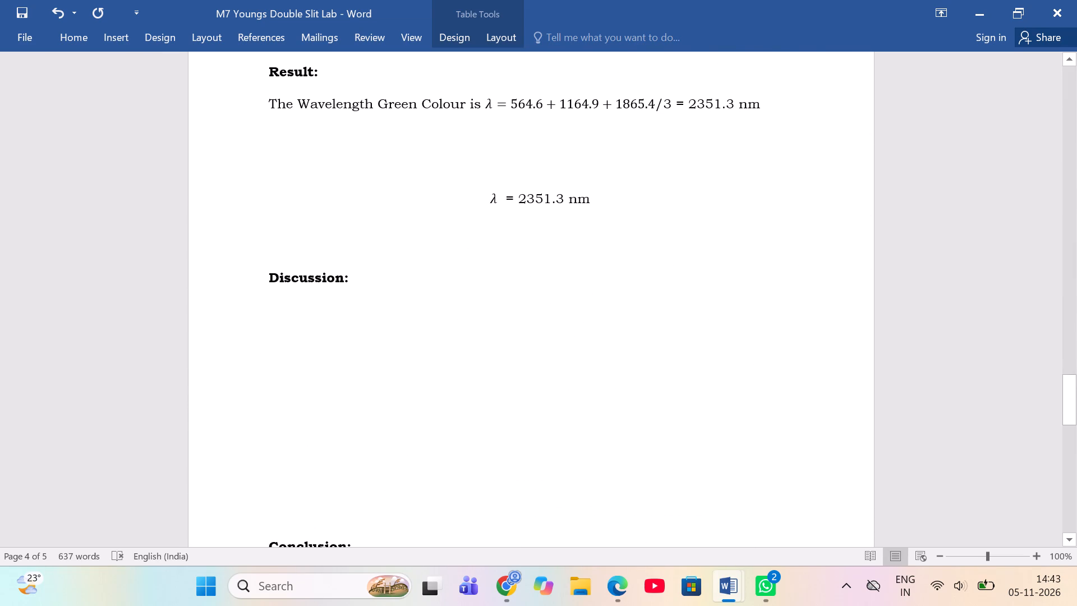
pyautogui.scroll(1, 711, 325)
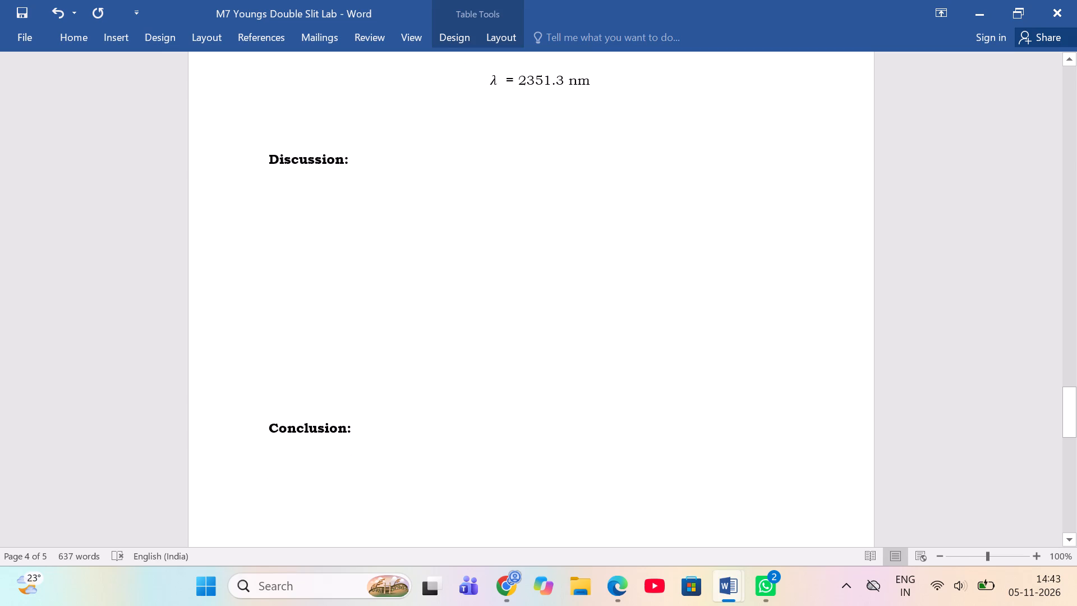
pyautogui.scroll(1, 711, 325)
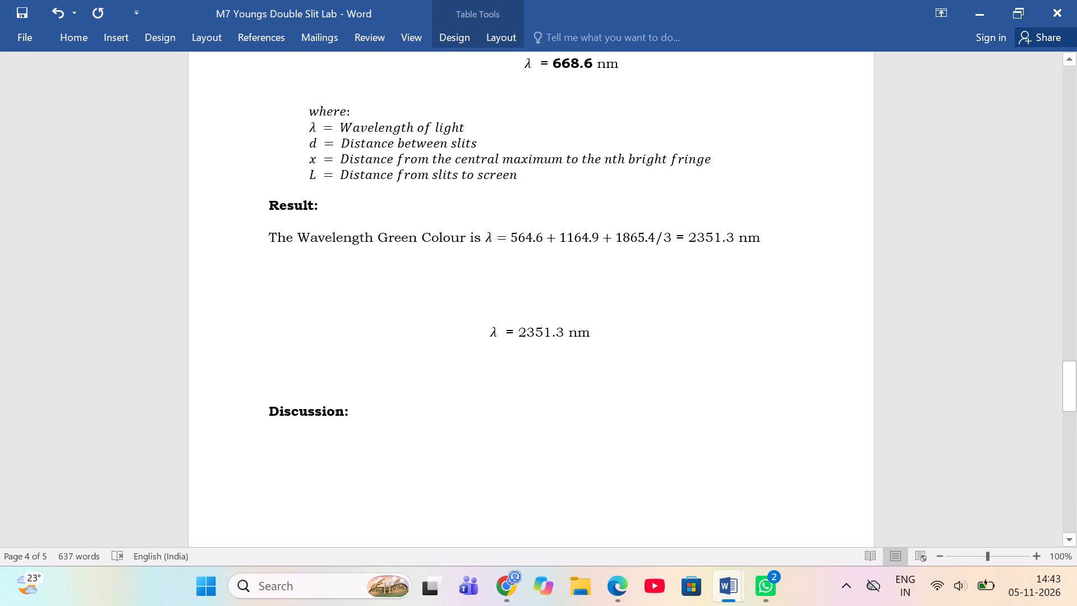
pyautogui.scroll(-1, 519, 442)
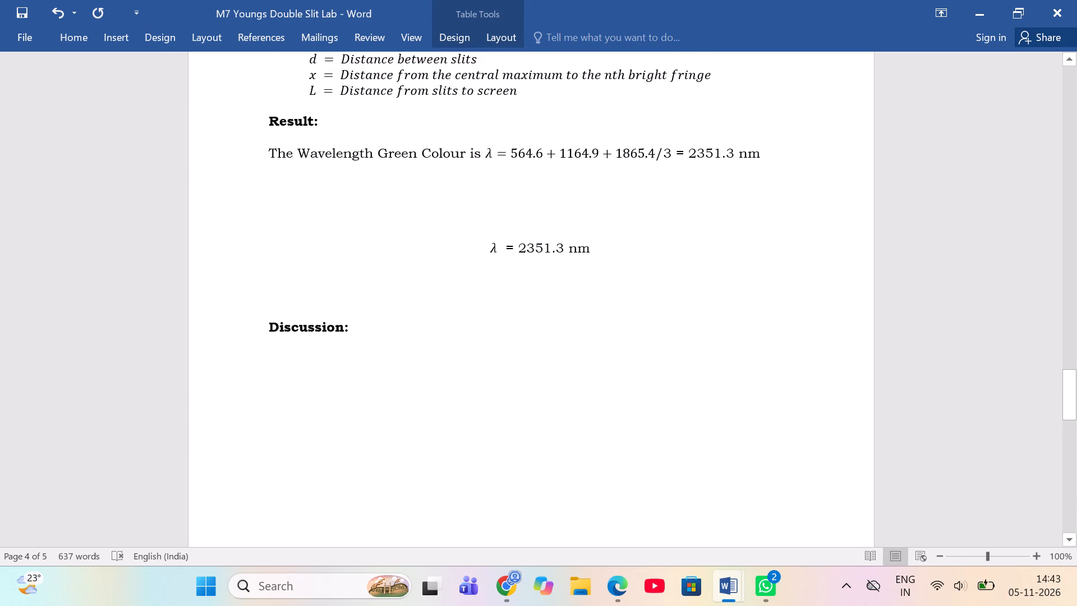
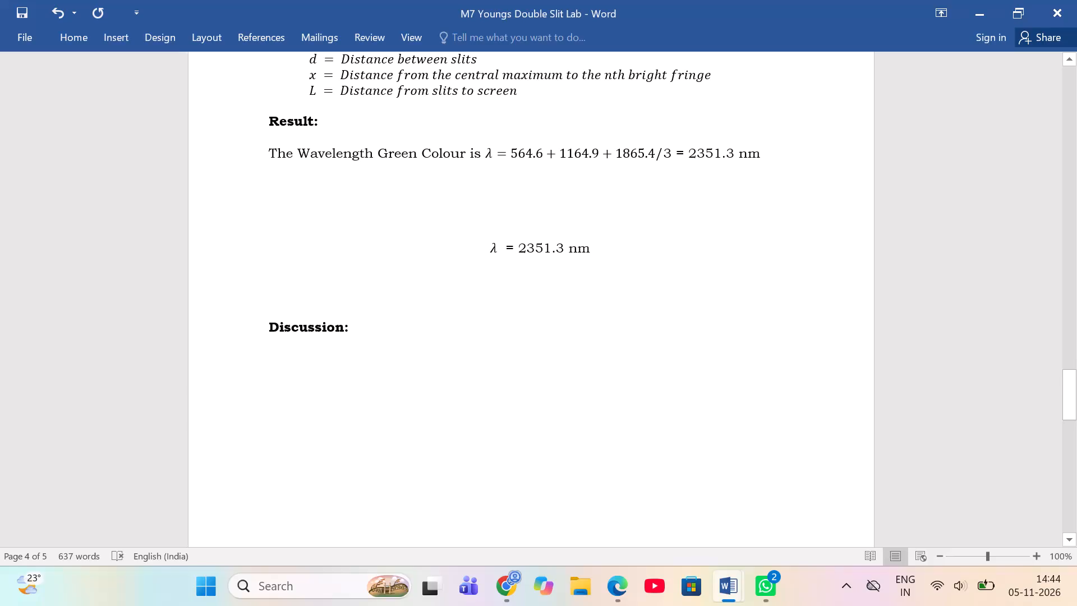
# Paste the copied explanation of the Young's Double Slit Experiment after the Discussion heading and start it on its own line.
pyautogui.hotkey('ctrl', 'v')
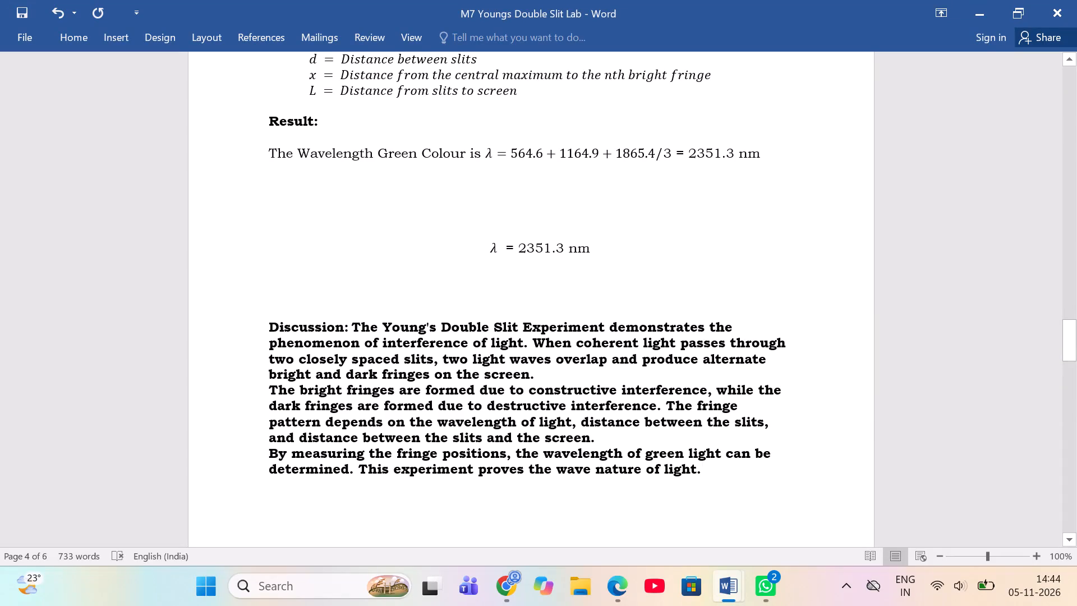
pyautogui.scroll(-1, 458, 496)
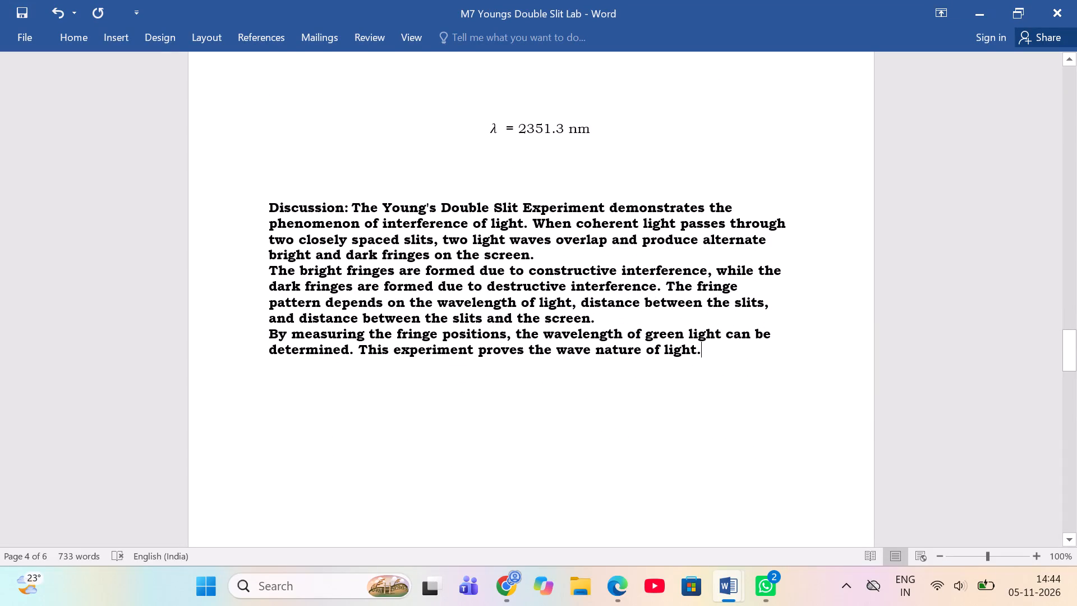
pyautogui.click(349, 206)
pyautogui.press('Return')
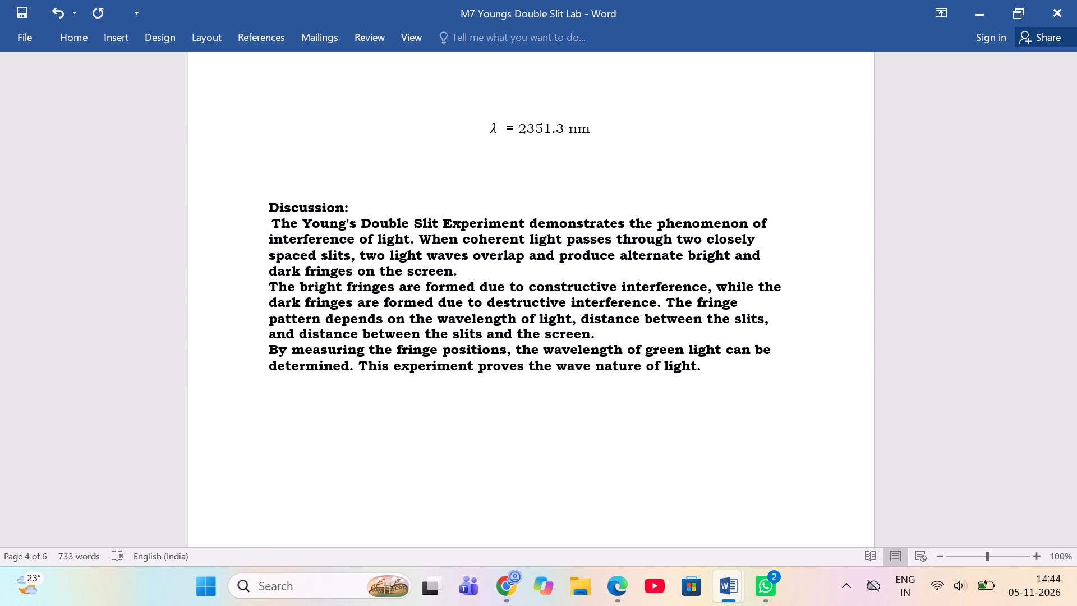
pyautogui.click(270, 222)
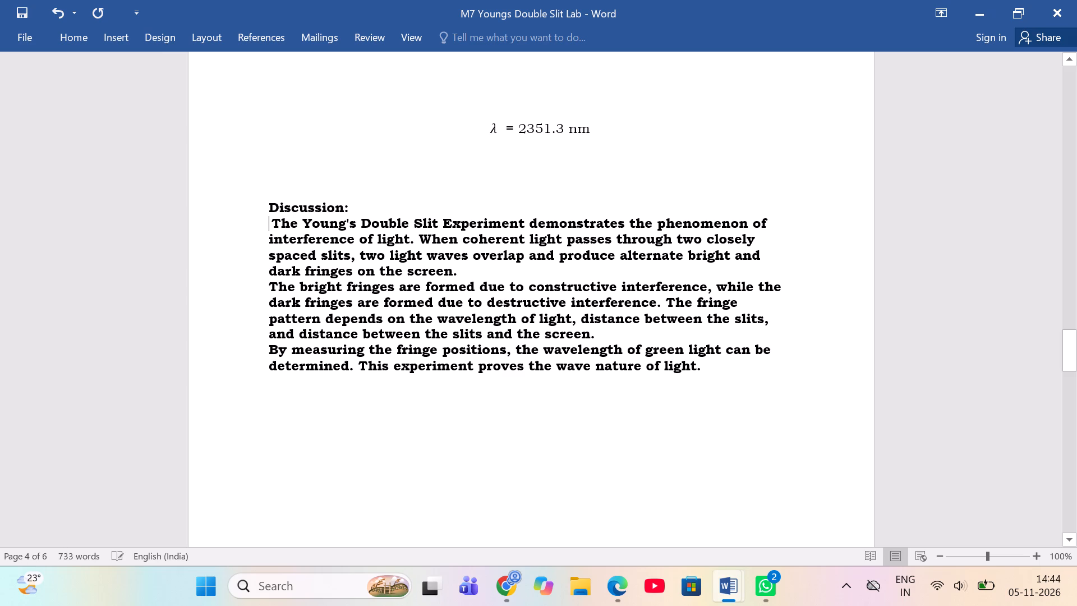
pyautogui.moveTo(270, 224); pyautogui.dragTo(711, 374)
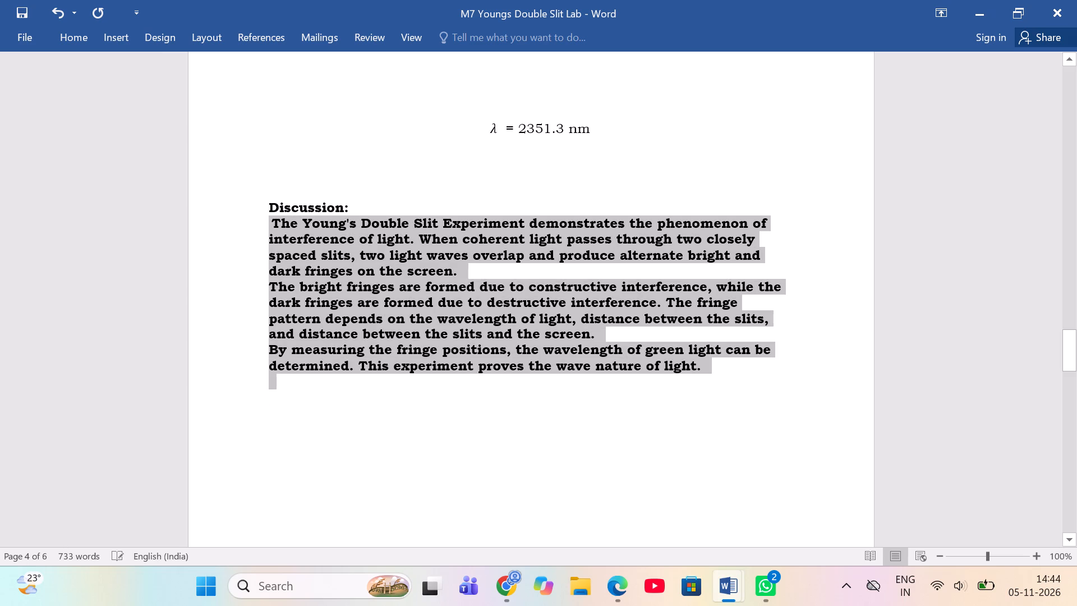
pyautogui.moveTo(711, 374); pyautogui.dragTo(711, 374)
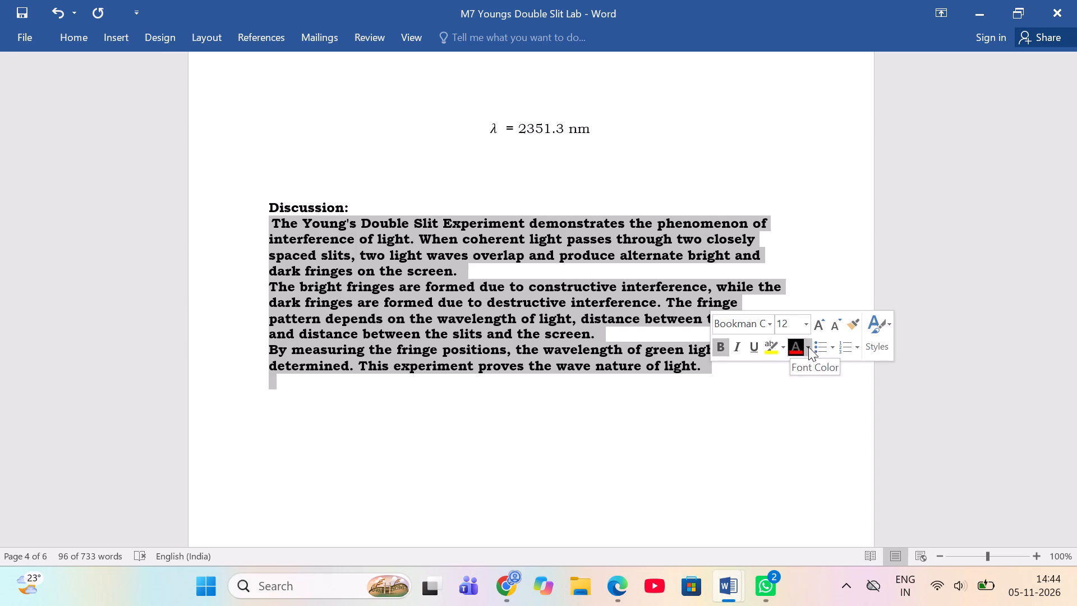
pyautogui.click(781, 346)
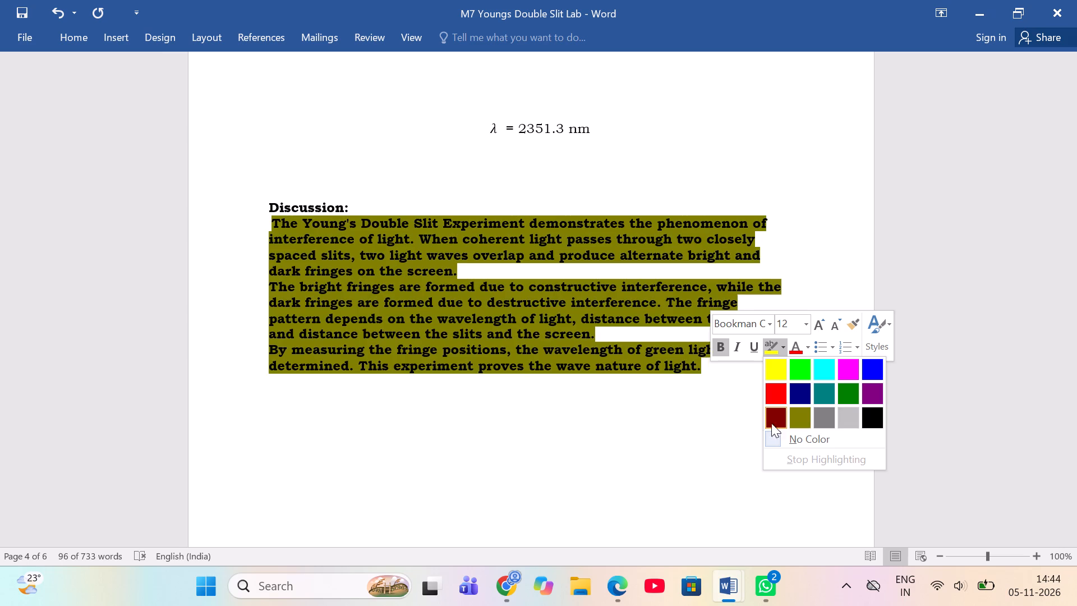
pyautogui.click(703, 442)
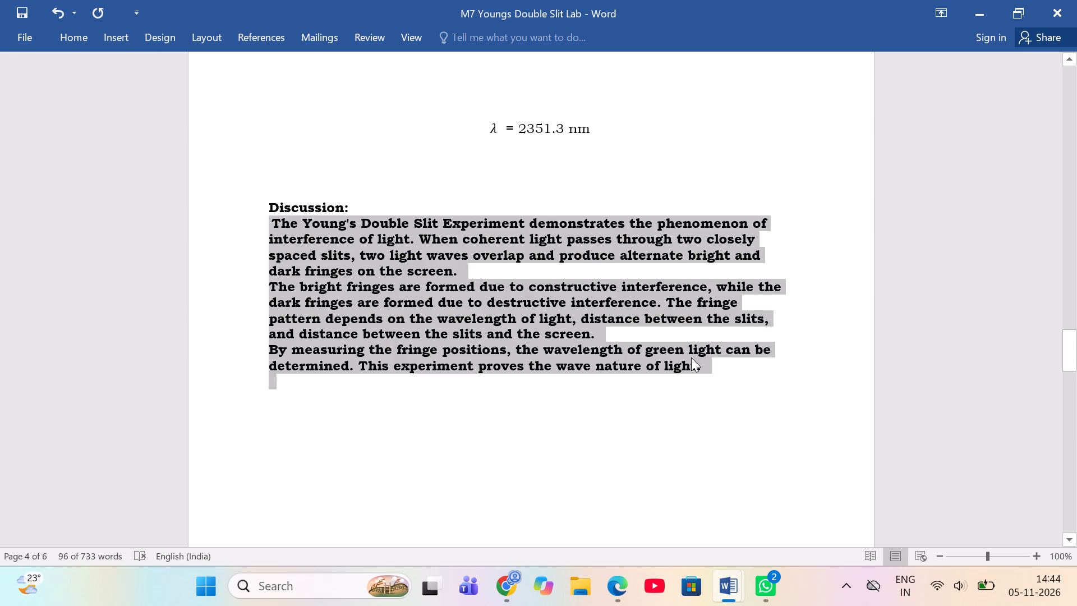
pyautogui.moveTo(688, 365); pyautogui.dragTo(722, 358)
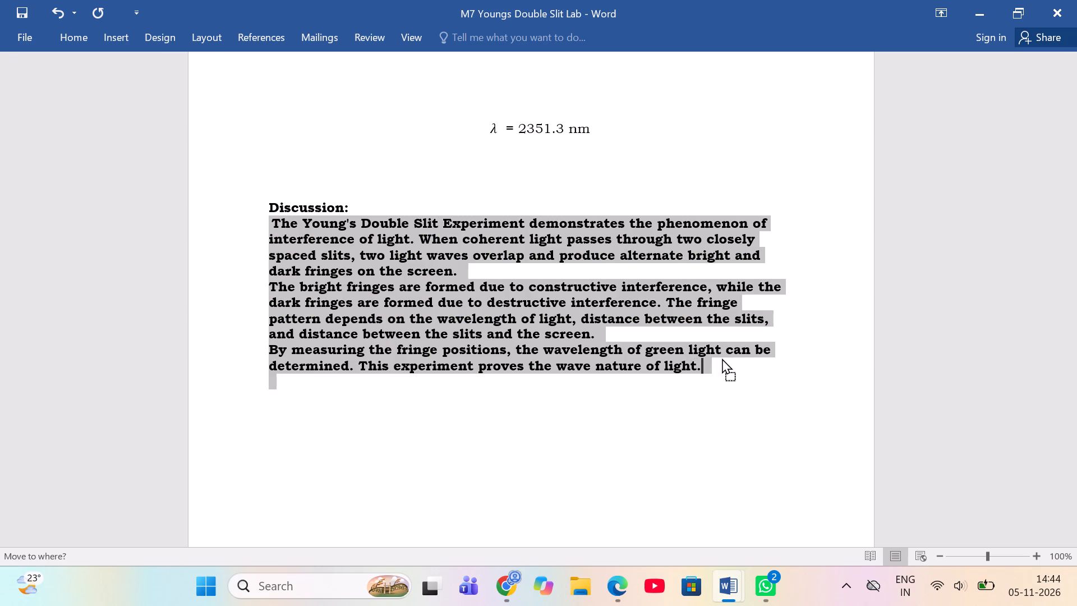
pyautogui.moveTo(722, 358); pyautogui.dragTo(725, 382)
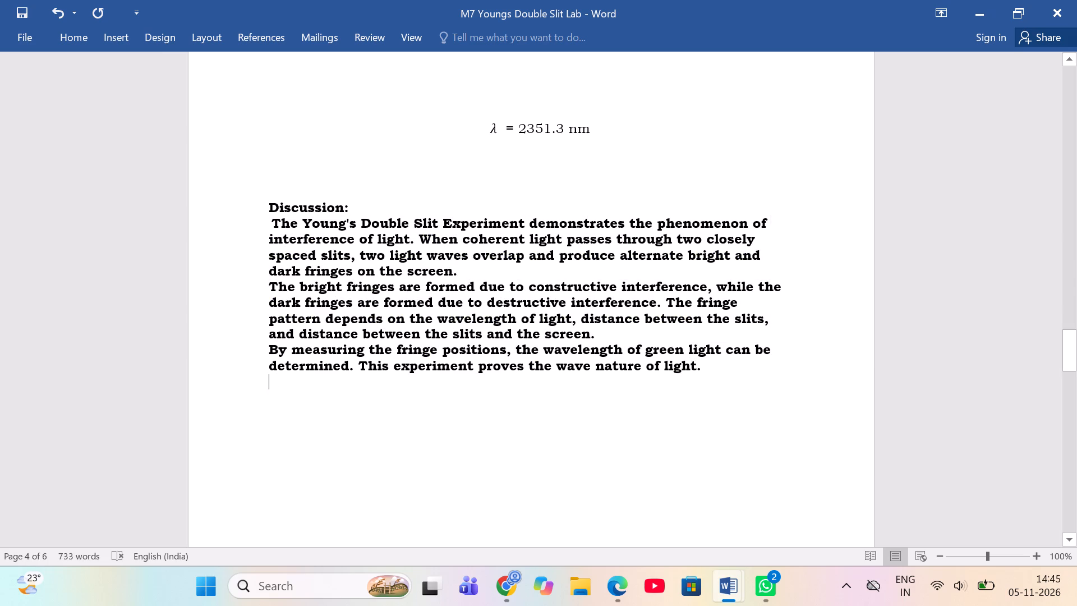
# Remove the bold formatting from all the Discussion body text, from "The Young's Double Slit Experiment" to "wave nature of light.".
pyautogui.moveTo(269, 219); pyautogui.dragTo(538, 341)
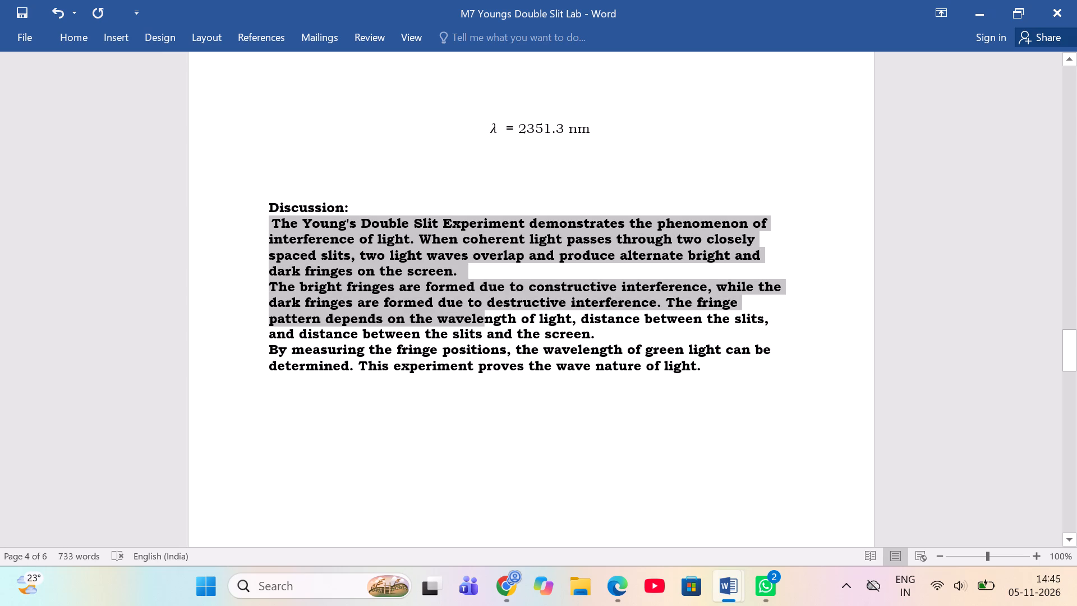
pyautogui.moveTo(538, 341); pyautogui.dragTo(803, 370)
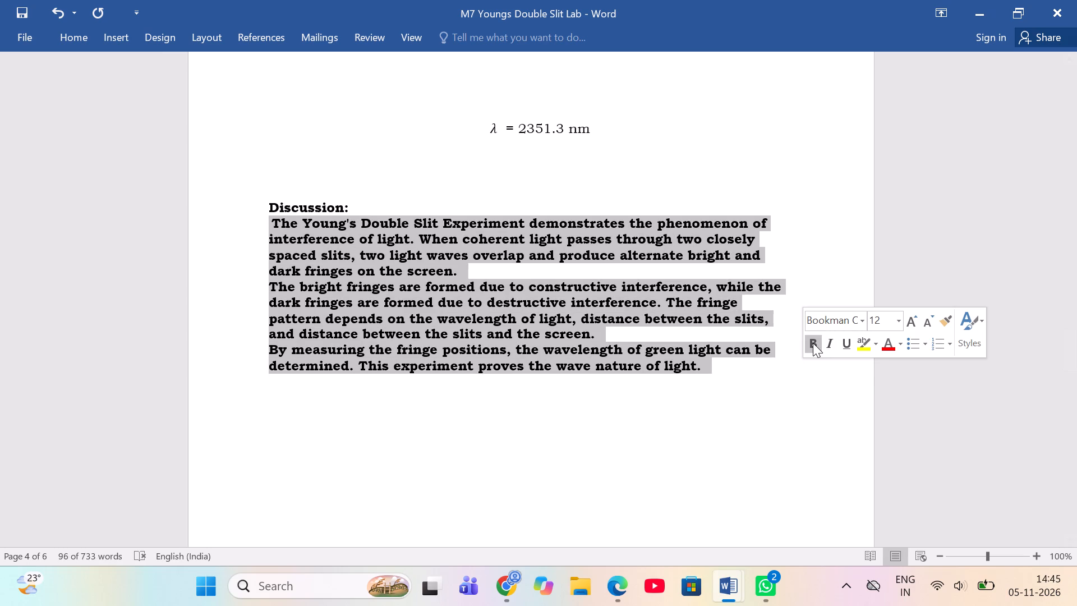
pyautogui.click(813, 343)
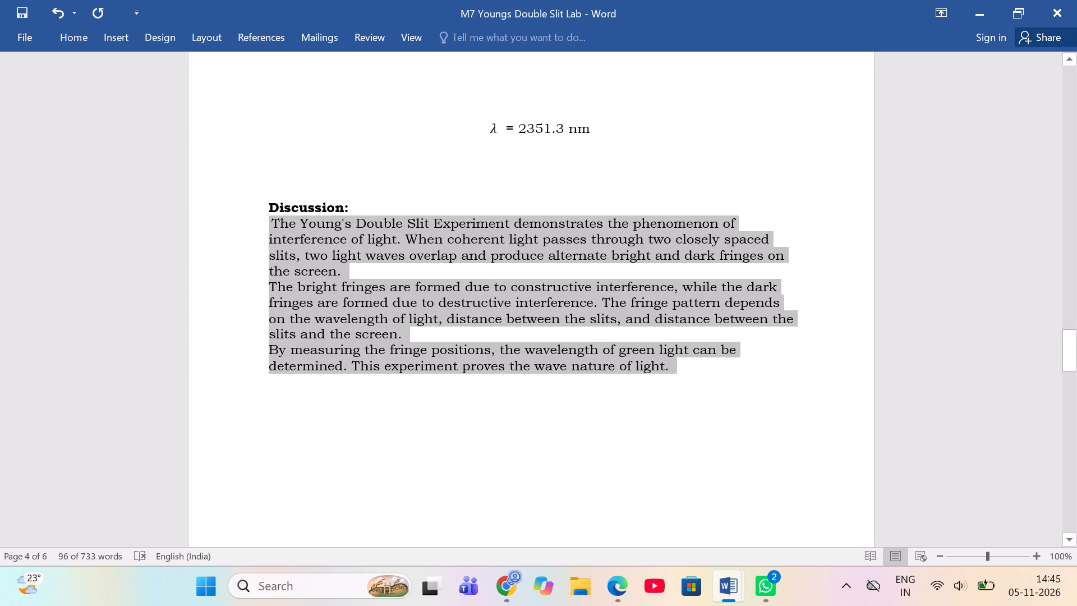
pyautogui.click(605, 444)
# Insert a blank line between the Discussion heading and its first paragraph.
pyautogui.scroll(-1, 605, 444)
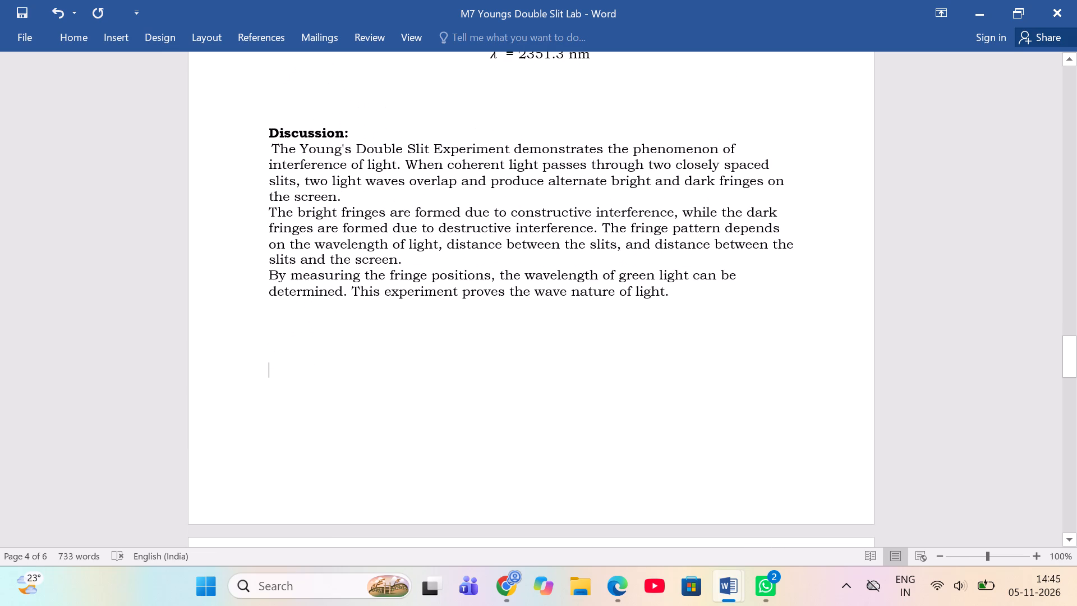
pyautogui.click(271, 150)
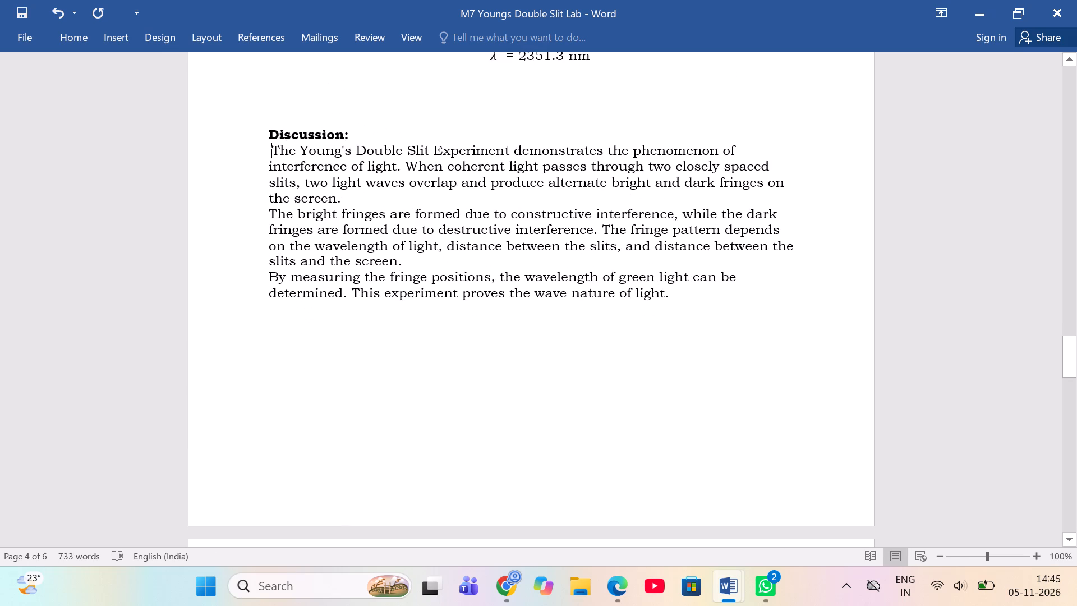
pyautogui.press('Return')
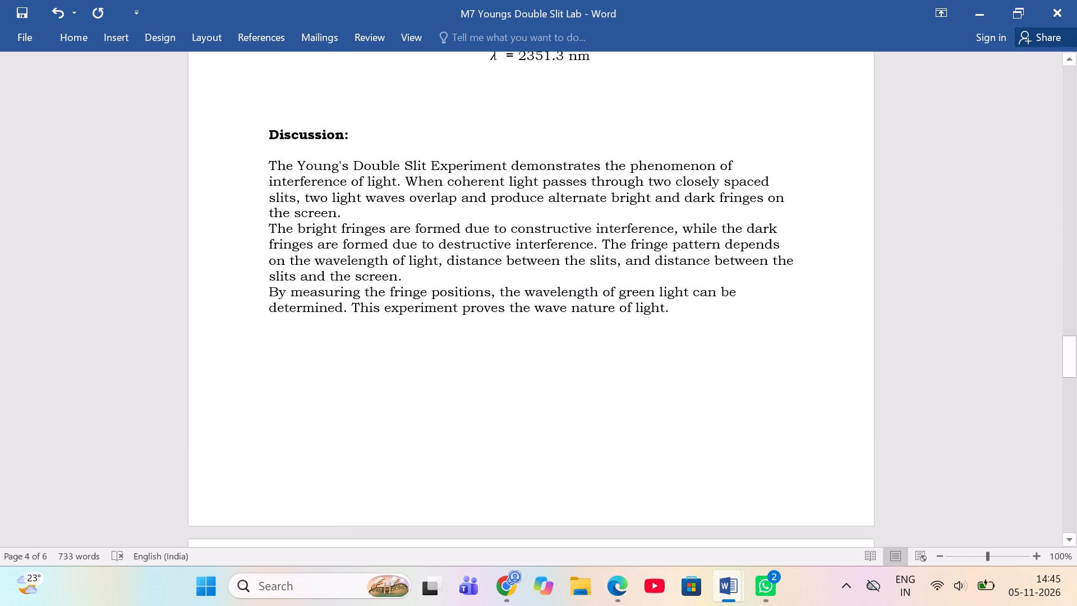
pyautogui.scroll(-6, 303, 291)
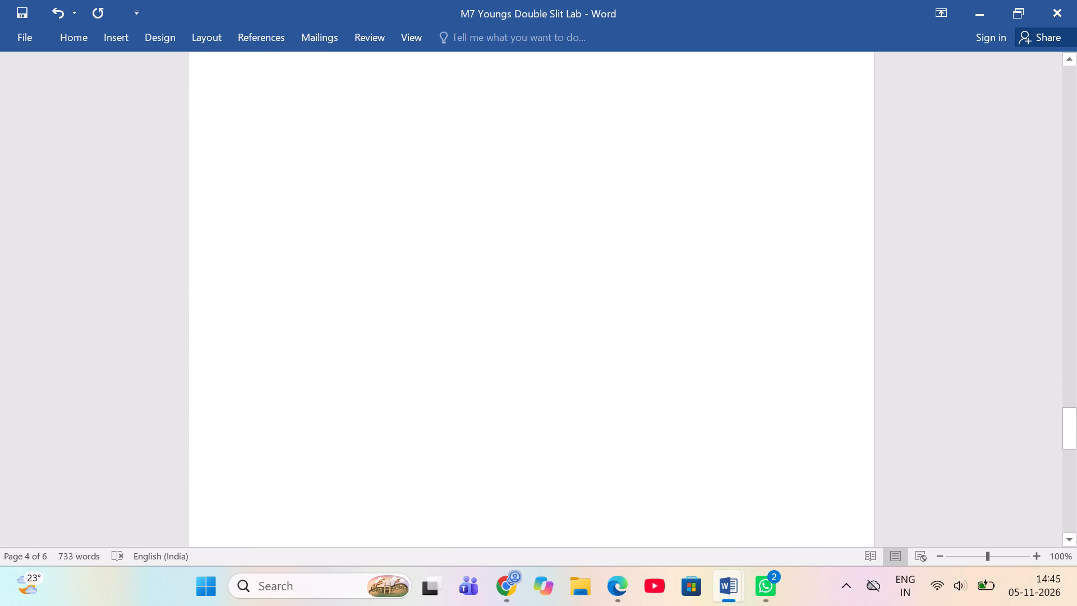
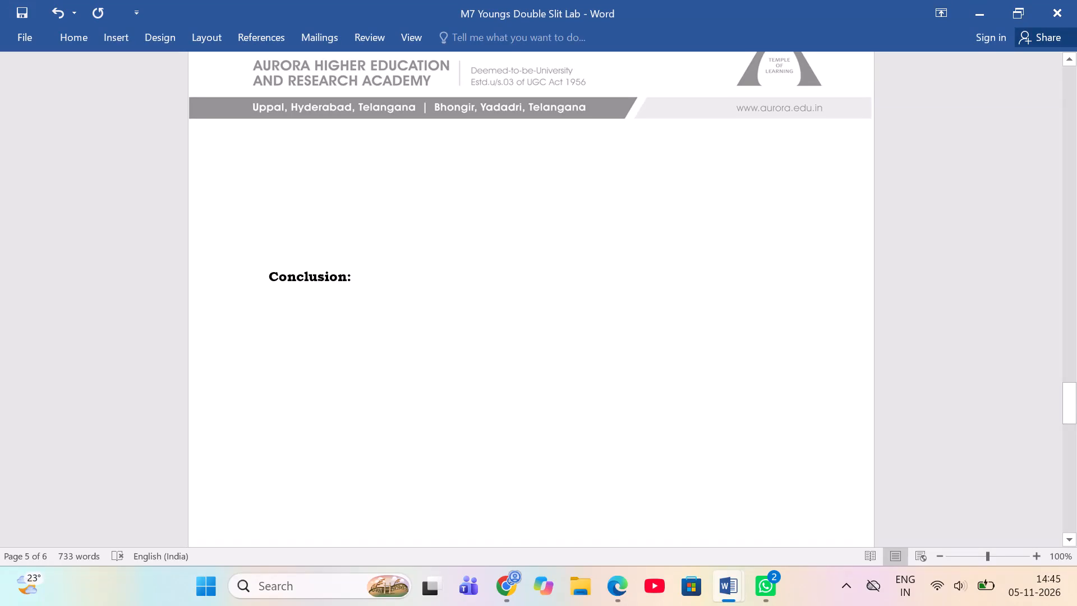
# Paste the copied text below the Conclusion heading, leaving a blank line between the heading and the text.
pyautogui.click(274, 312)
pyautogui.press('Return')
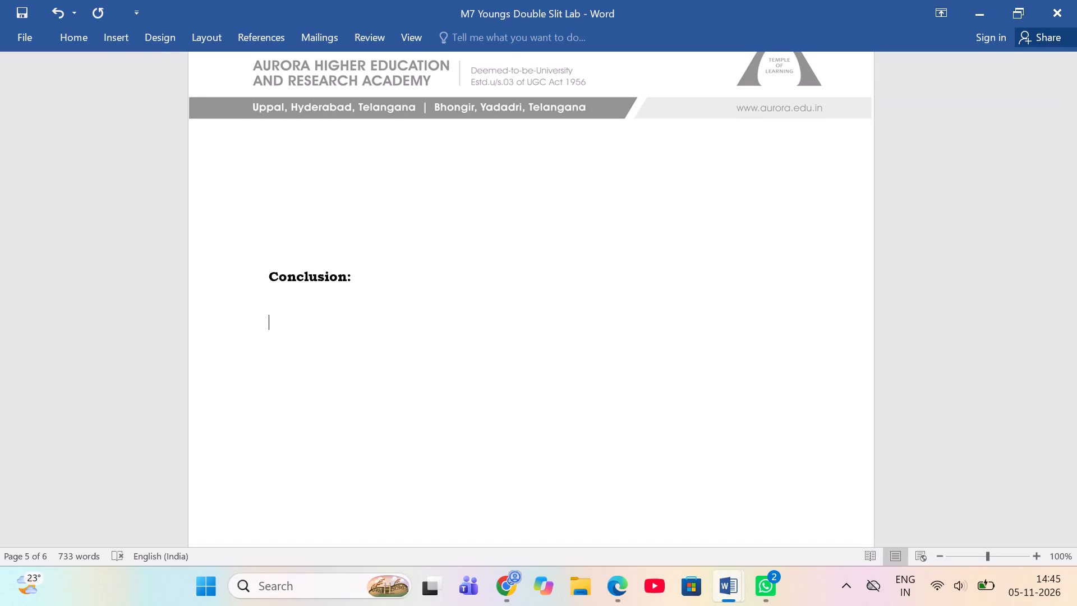
pyautogui.hotkey('ctrl', 'v')
# Review the Viva Voce Questions on the document's last page.
pyautogui.scroll(-3, 416, 472)
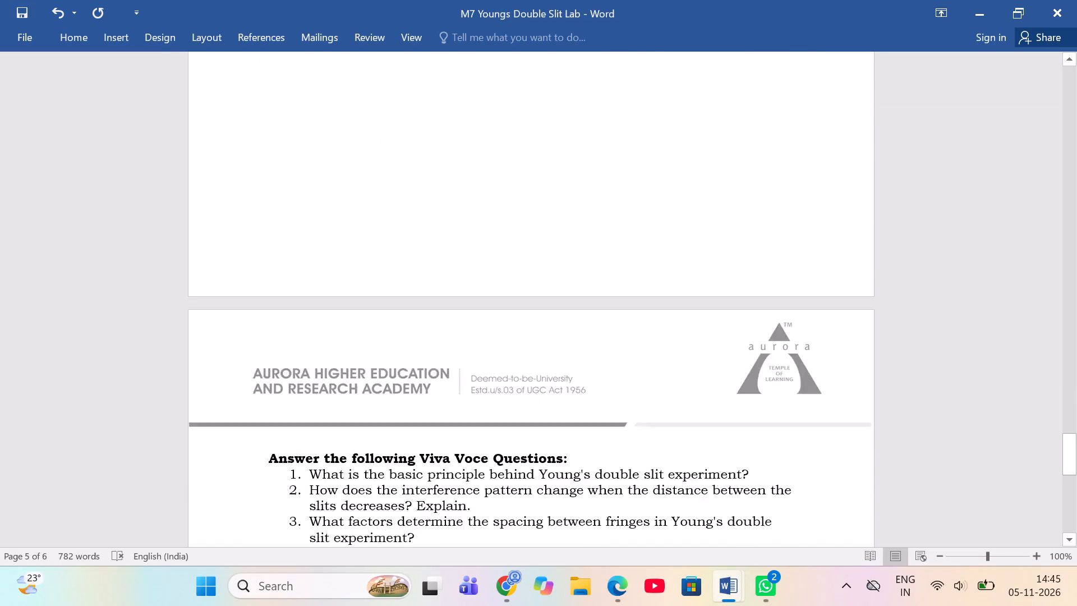
pyautogui.scroll(-3, 416, 472)
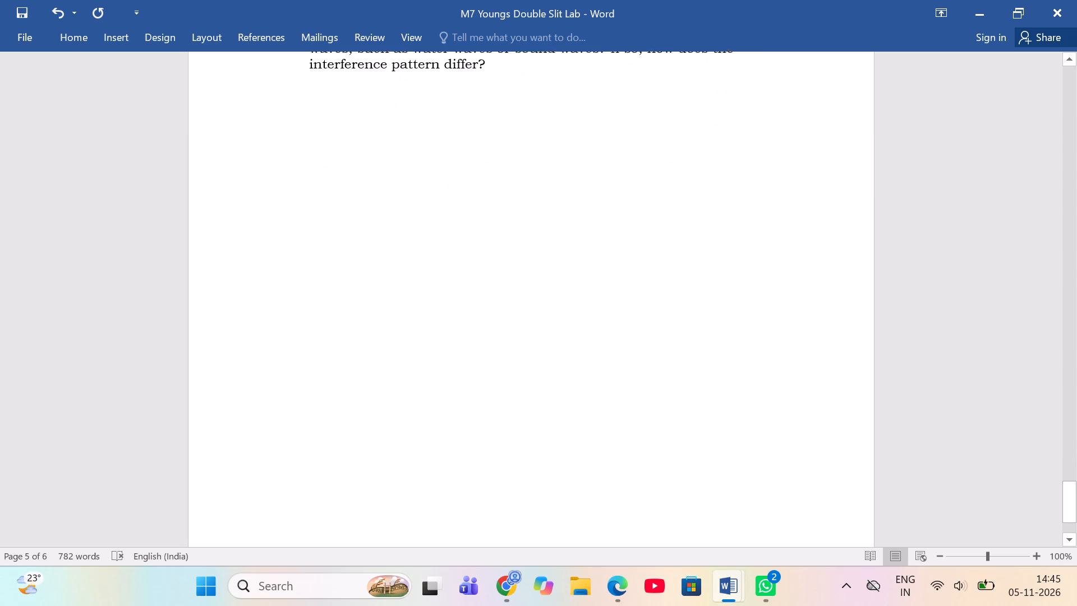
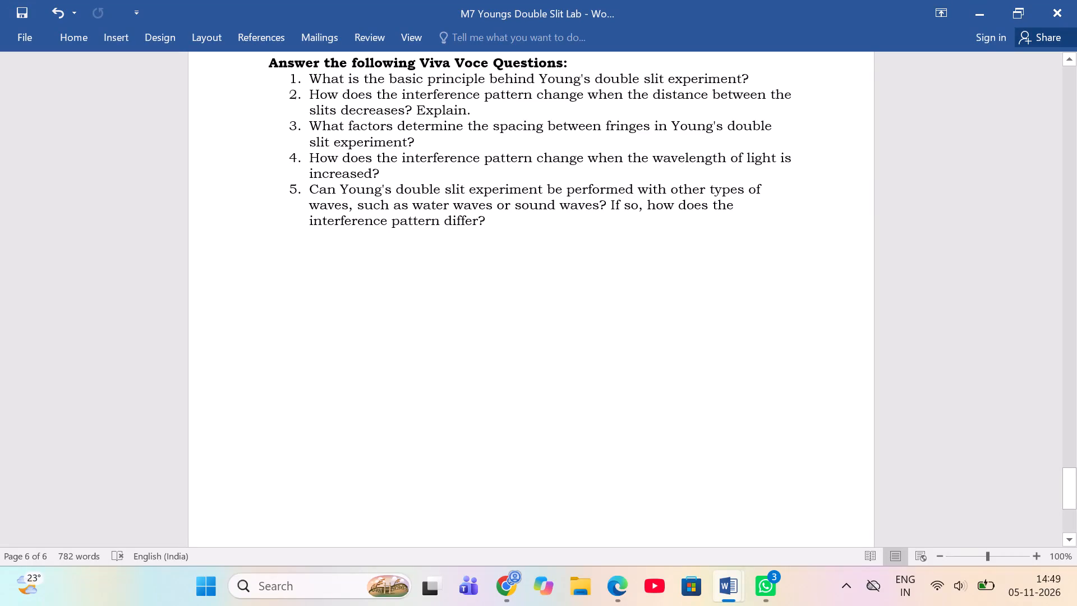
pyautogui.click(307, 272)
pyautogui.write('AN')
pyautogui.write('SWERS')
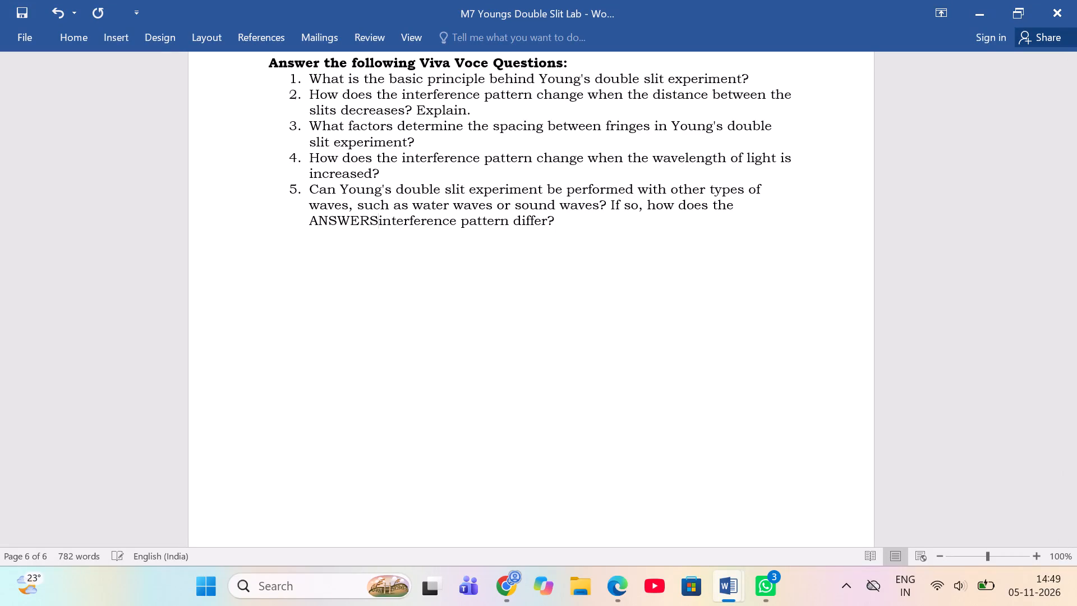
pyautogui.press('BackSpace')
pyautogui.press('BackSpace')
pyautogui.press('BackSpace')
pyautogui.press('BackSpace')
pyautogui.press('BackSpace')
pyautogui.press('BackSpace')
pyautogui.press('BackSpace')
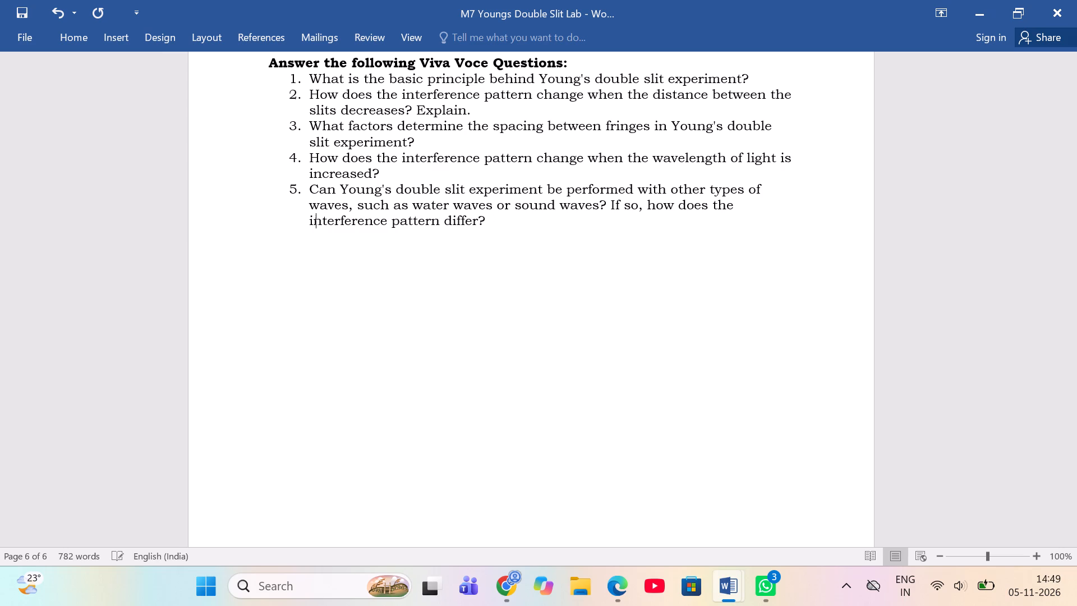
# Add the heading "ANSWERS:" on a new line below viva question 5, leaving a gap, and start a new paragraph under it.
pyautogui.click(311, 275)
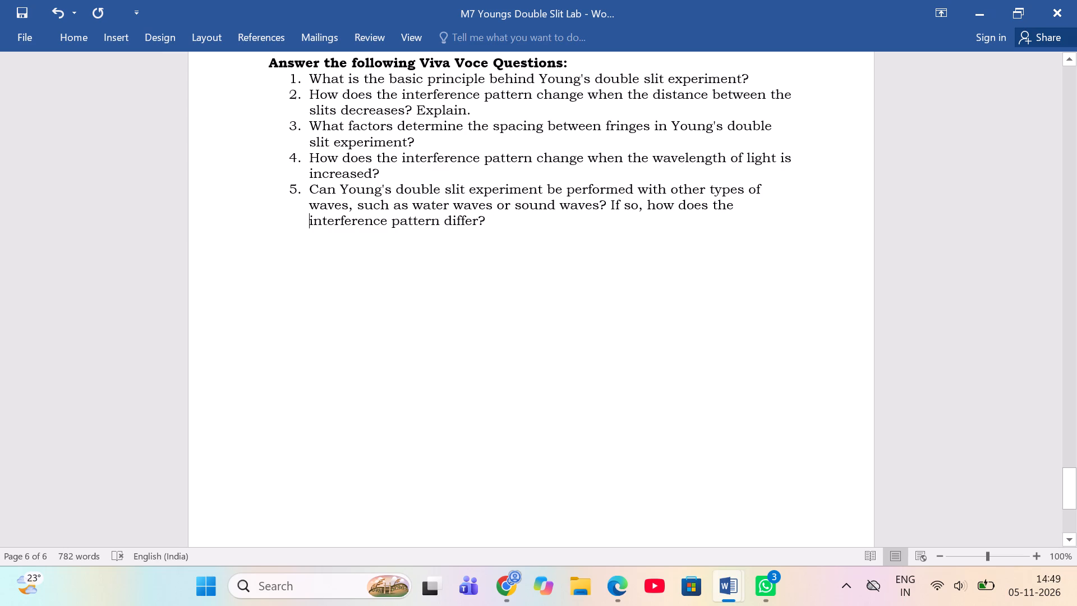
pyautogui.doubleClick(311, 275)
pyautogui.write('AN')
pyautogui.write('SWES')
pyautogui.press('BackSpace')
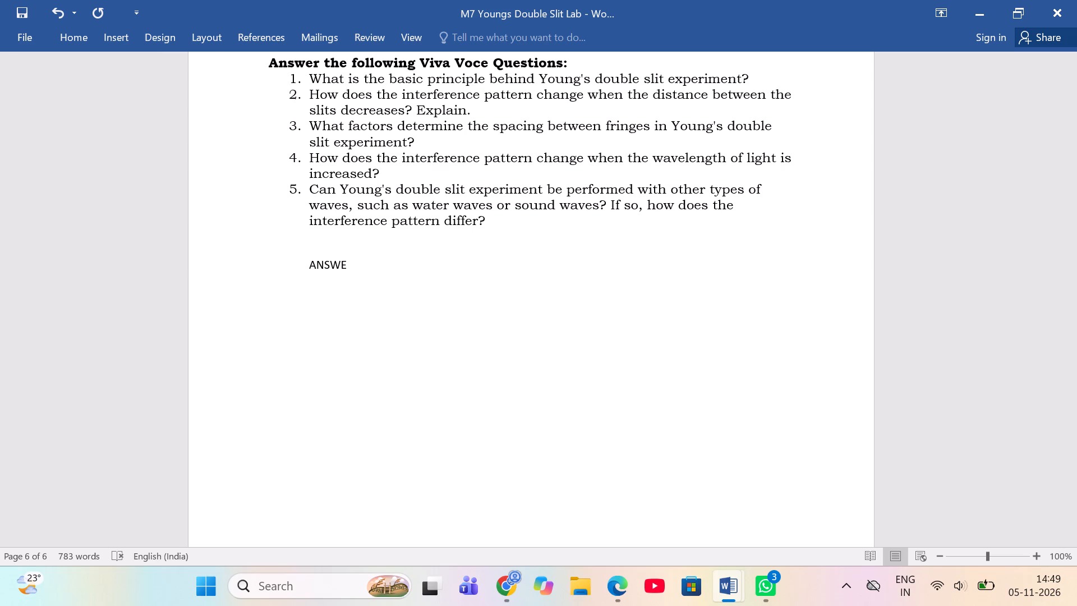
pyautogui.write('RS')
pyautogui.hotkey('shift', ':')
pyautogui.press('Return')
# Paste the copied viva questions and answers below the ANSWERS heading.
pyautogui.hotkey('ctrl', 'v')
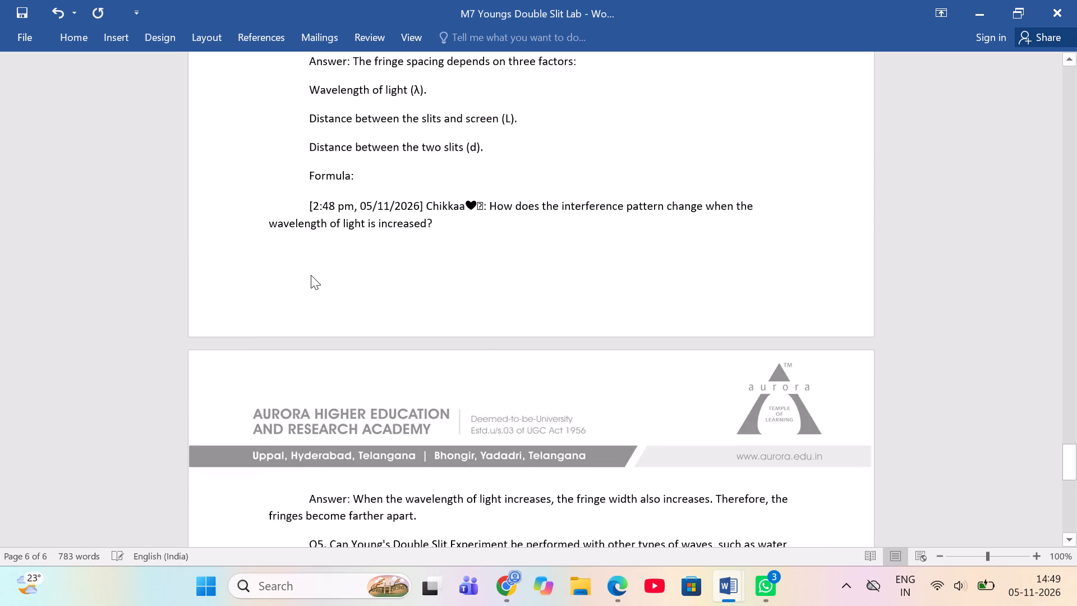
# Replace the chat timestamp and sender name before the first pasted question with "Q1.".
pyautogui.scroll(4, 311, 275)
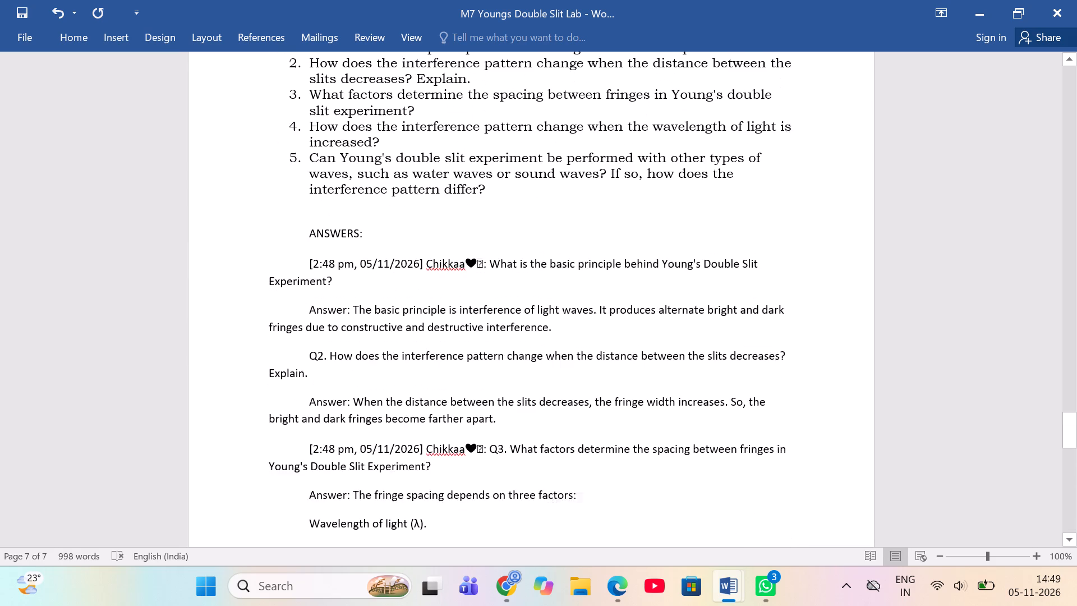
pyautogui.scroll(2, 311, 275)
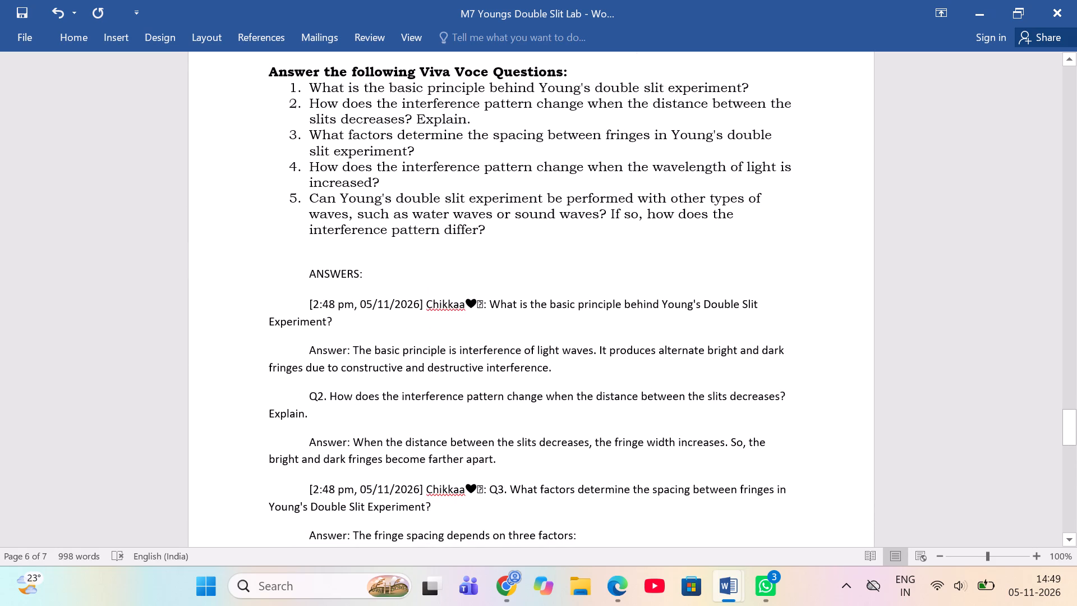
pyautogui.moveTo(305, 304); pyautogui.dragTo(487, 305)
pyautogui.press('BackSpace')
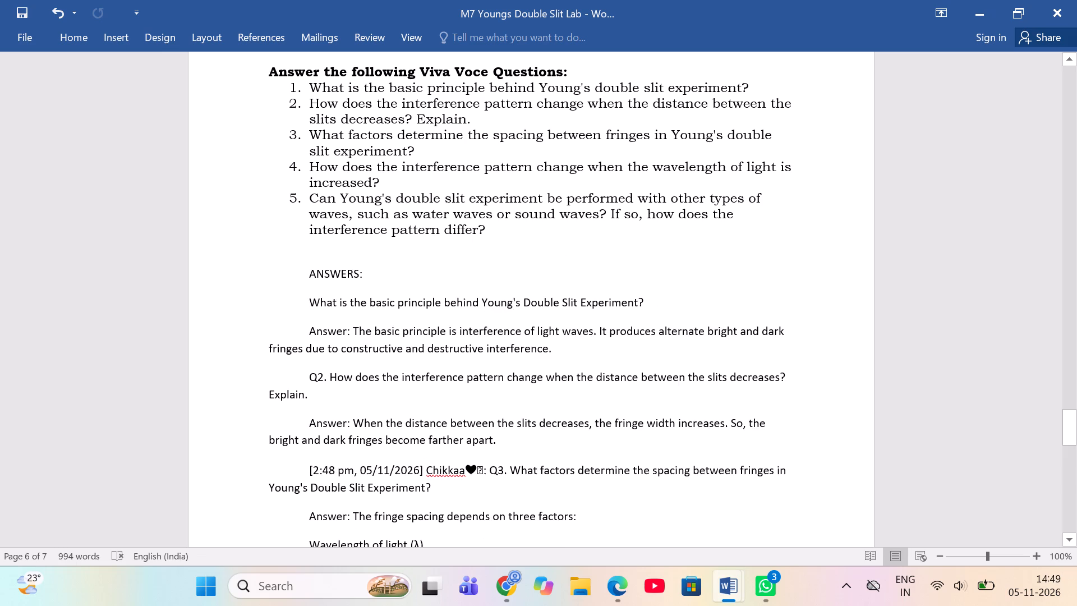
pyautogui.click(300, 307)
pyautogui.press('space')
pyautogui.write('Q1')
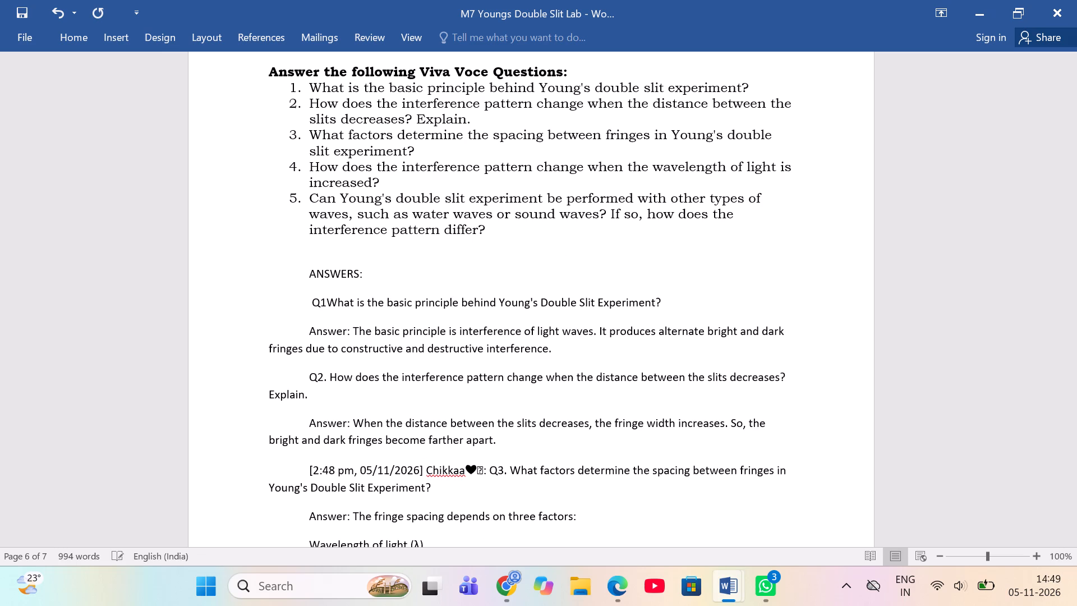
pyautogui.press('.')
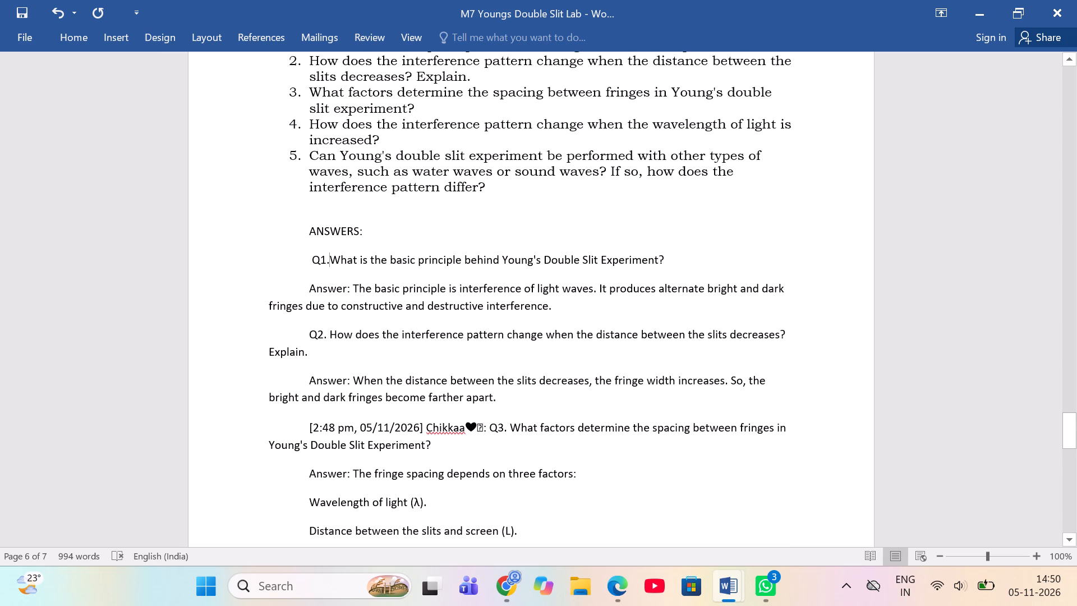
# Break the wrapped second lines of the Q1 answer, the Q2 question and the Q2 answer into their own indented lines.
pyautogui.click(265, 356)
pyautogui.click(265, 305)
pyautogui.press('space')
pyautogui.press('space')
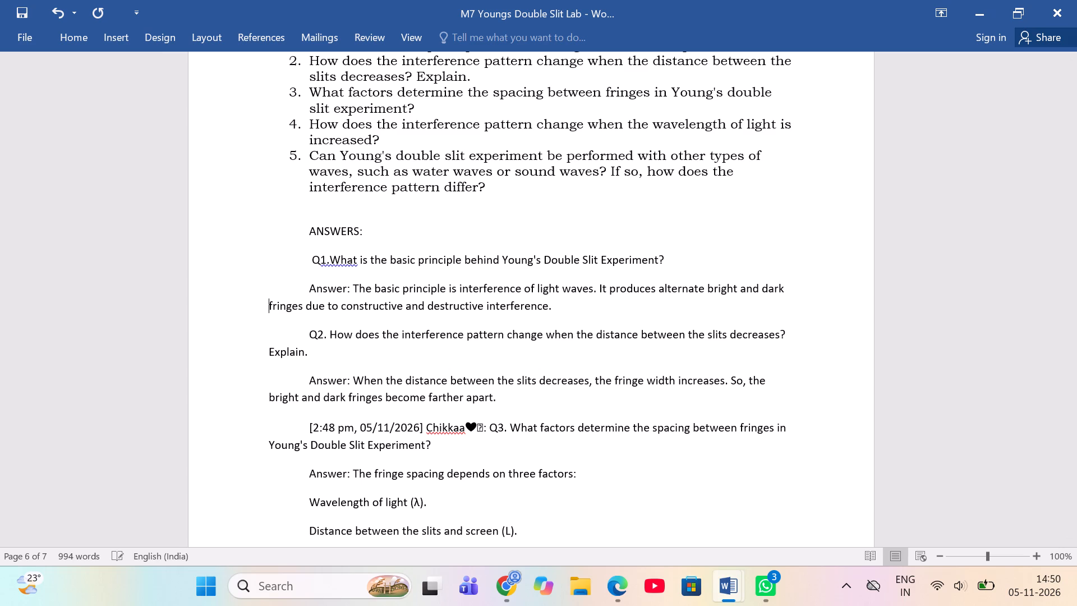
pyautogui.press('BackSpace')
pyautogui.press('BackSpace')
pyautogui.press('BackSpace')
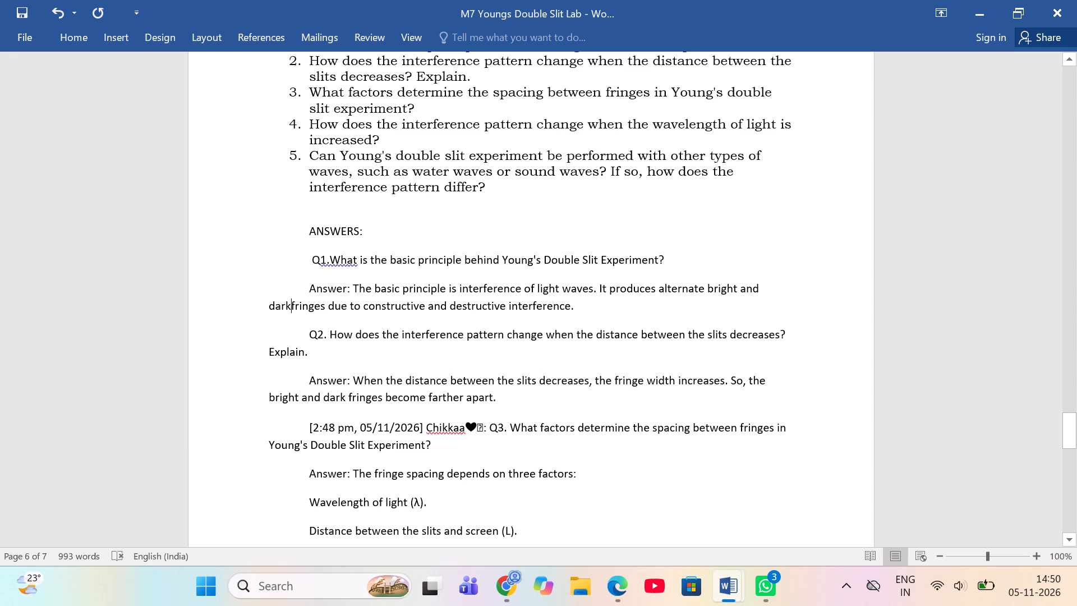
pyautogui.press('Return')
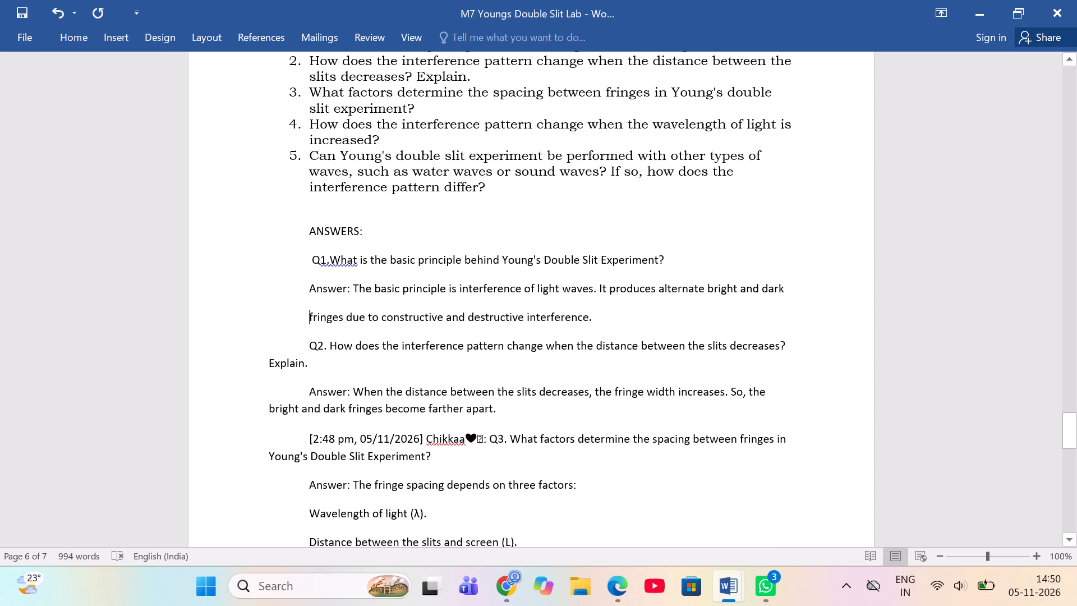
pyautogui.click(267, 361)
pyautogui.press('Return')
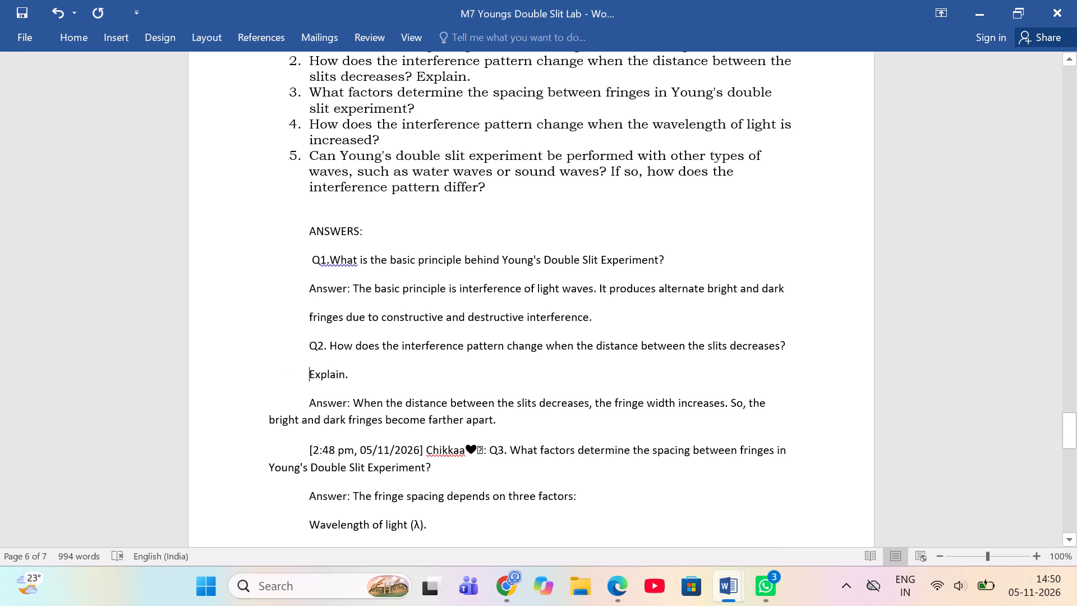
pyautogui.click(266, 421)
pyautogui.press('Return')
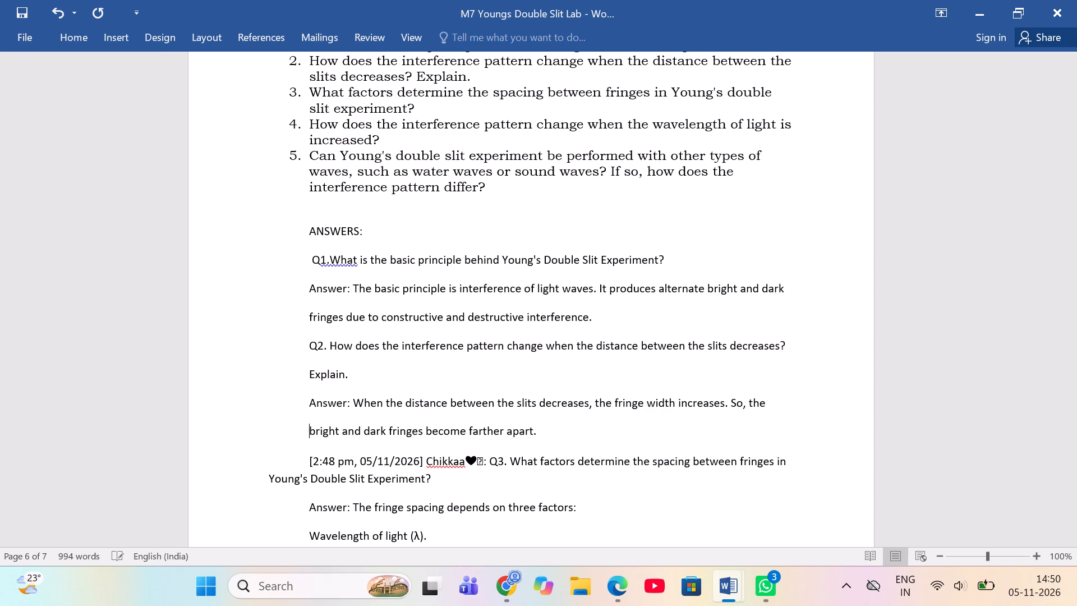
# Delete the chat timestamp and sender name in front of "Q3.".
pyautogui.scroll(-1, 266, 421)
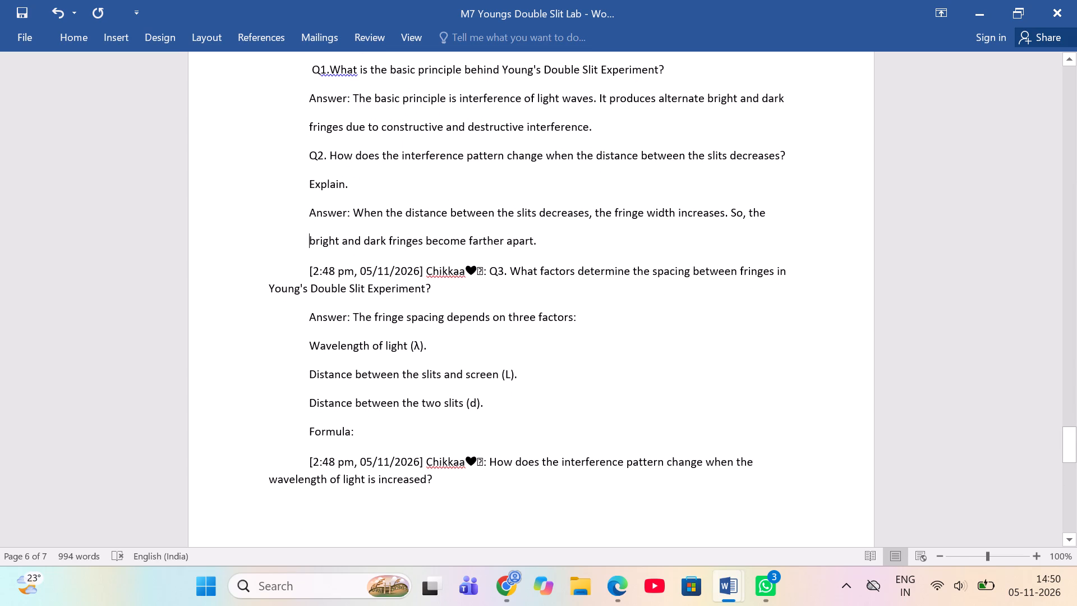
pyautogui.moveTo(309, 270); pyautogui.dragTo(498, 268)
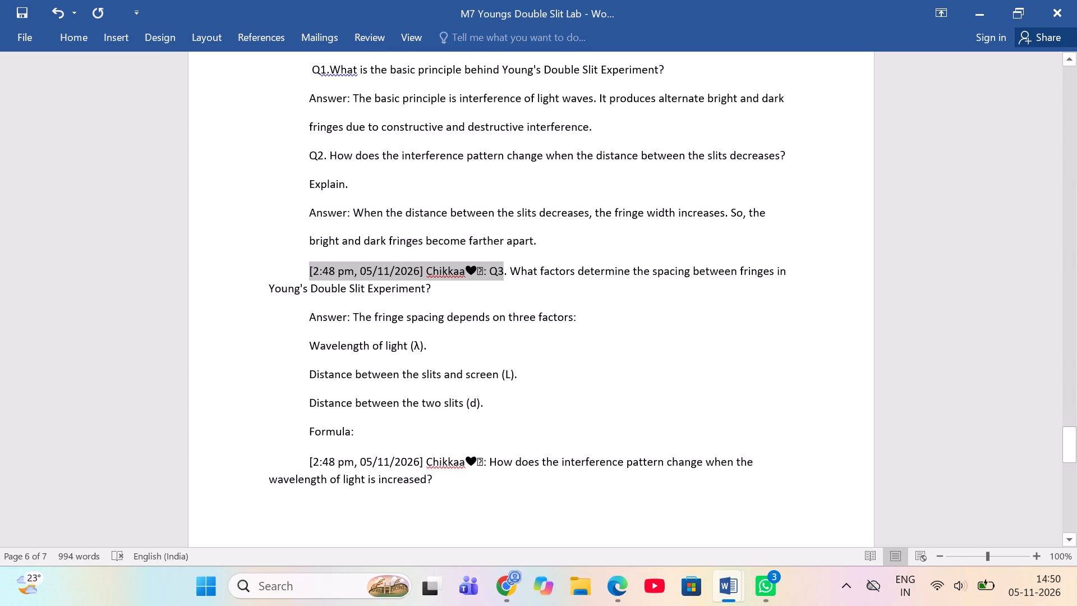
pyautogui.moveTo(498, 268); pyautogui.dragTo(490, 269)
pyautogui.press('BackSpace')
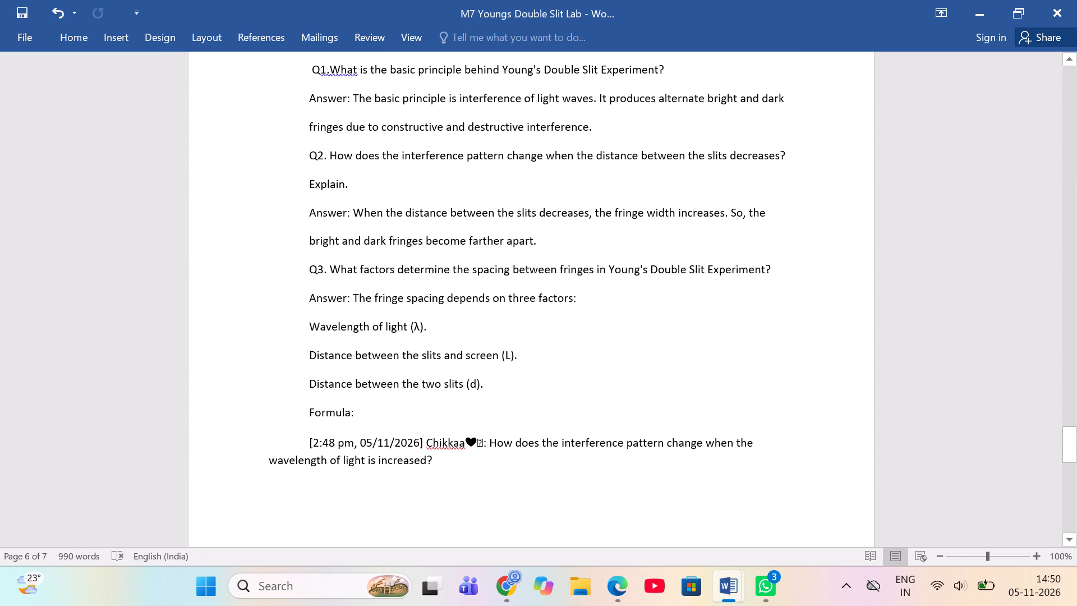
# Replace the chat timestamp and sender name before the question about increased wavelength with "Q4.".
pyautogui.scroll(-2, 338, 347)
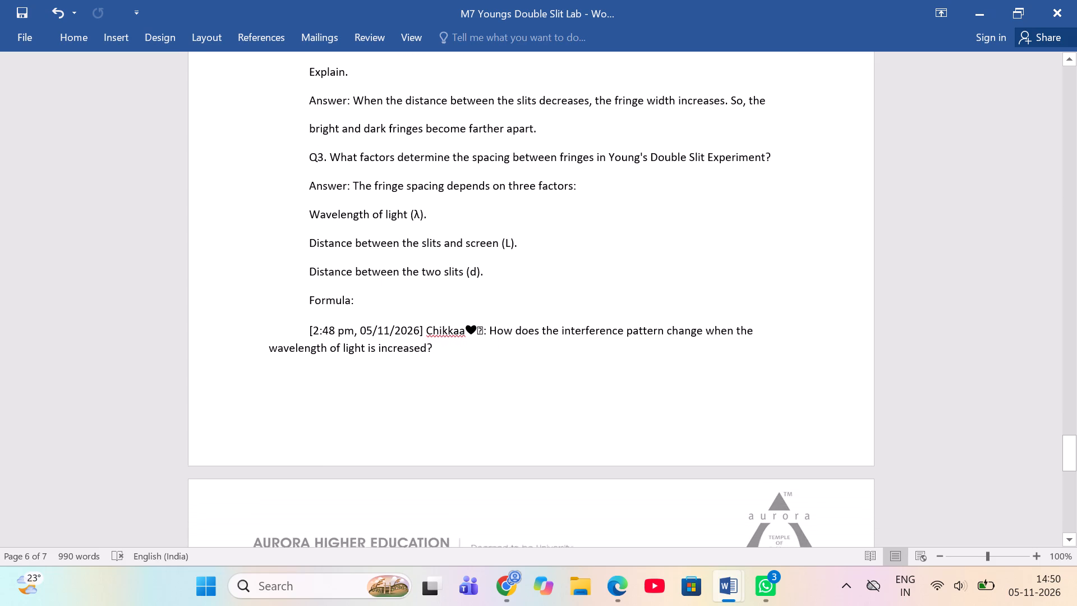
pyautogui.moveTo(306, 330); pyautogui.dragTo(471, 324)
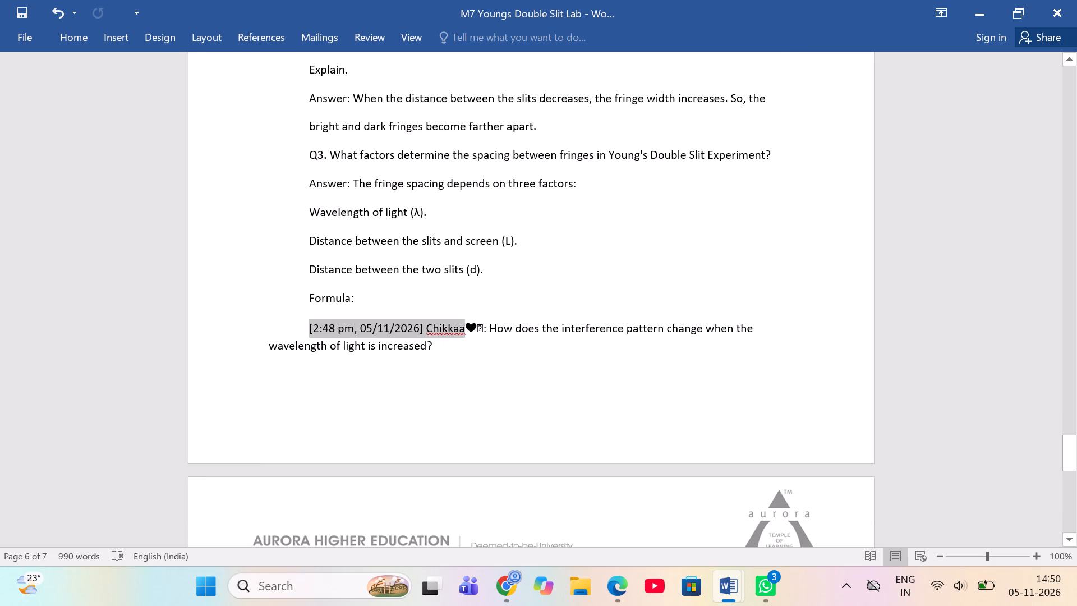
pyautogui.moveTo(471, 324); pyautogui.dragTo(488, 327)
pyautogui.press('BackSpace')
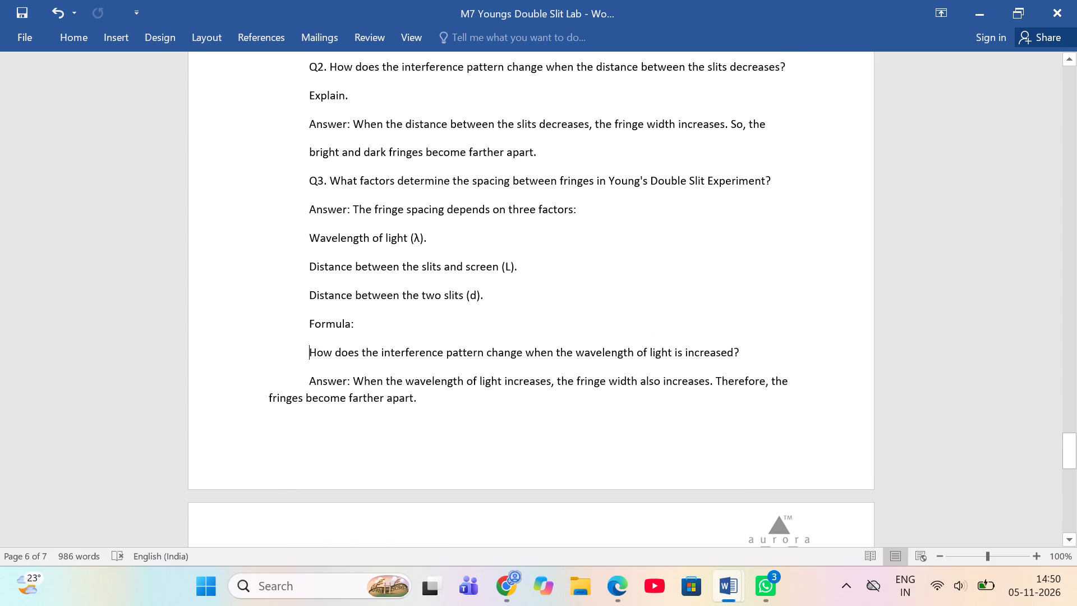
pyautogui.write('Q4')
pyautogui.press('.')
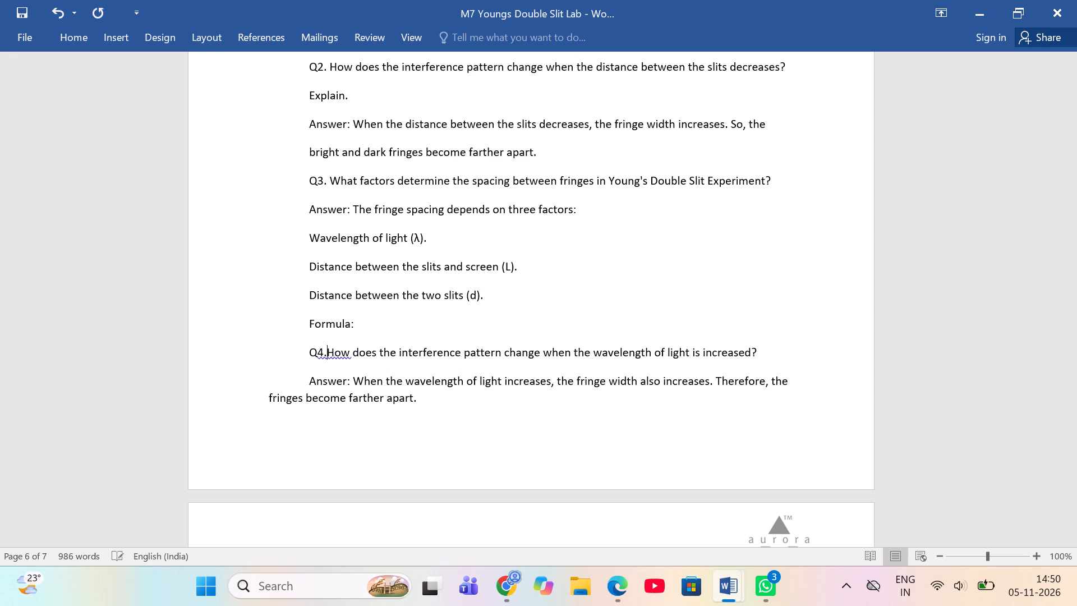
# Break the wrapped second lines of the Q4 answer and the Q5 question into their own indented lines.
pyautogui.scroll(-1, 312, 367)
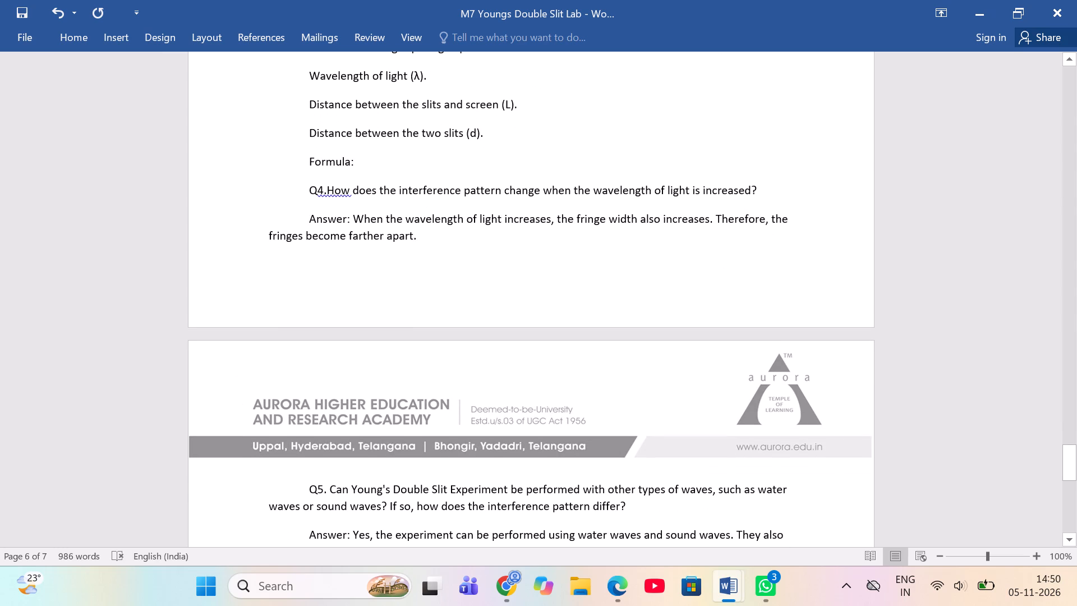
pyautogui.click(264, 235)
pyautogui.press('Return')
pyautogui.scroll(-1, 264, 235)
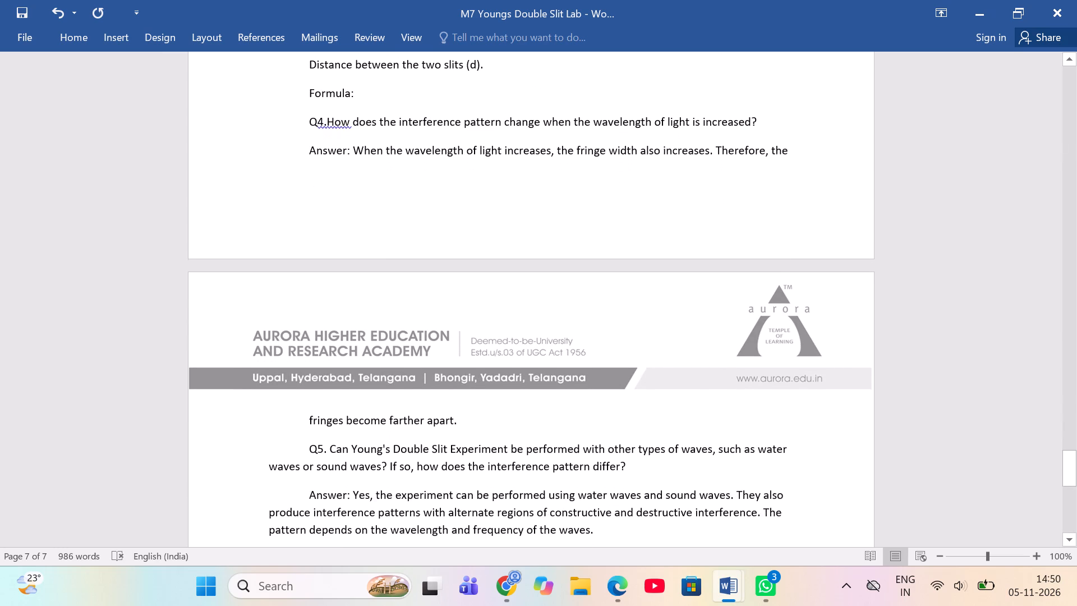
pyautogui.scroll(-1, 264, 235)
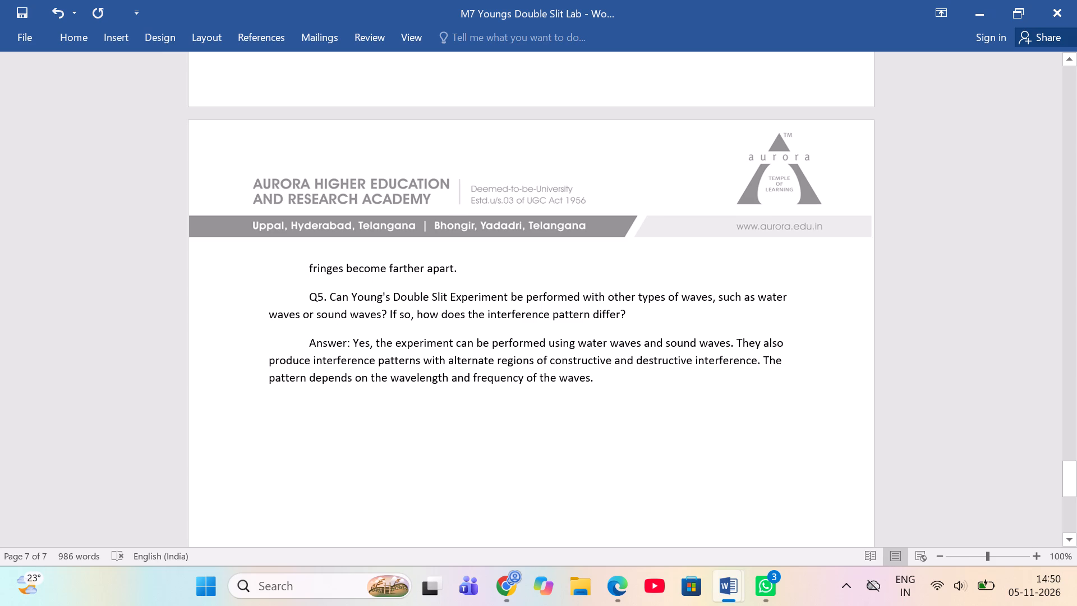
pyautogui.click(264, 314)
pyautogui.press('Return')
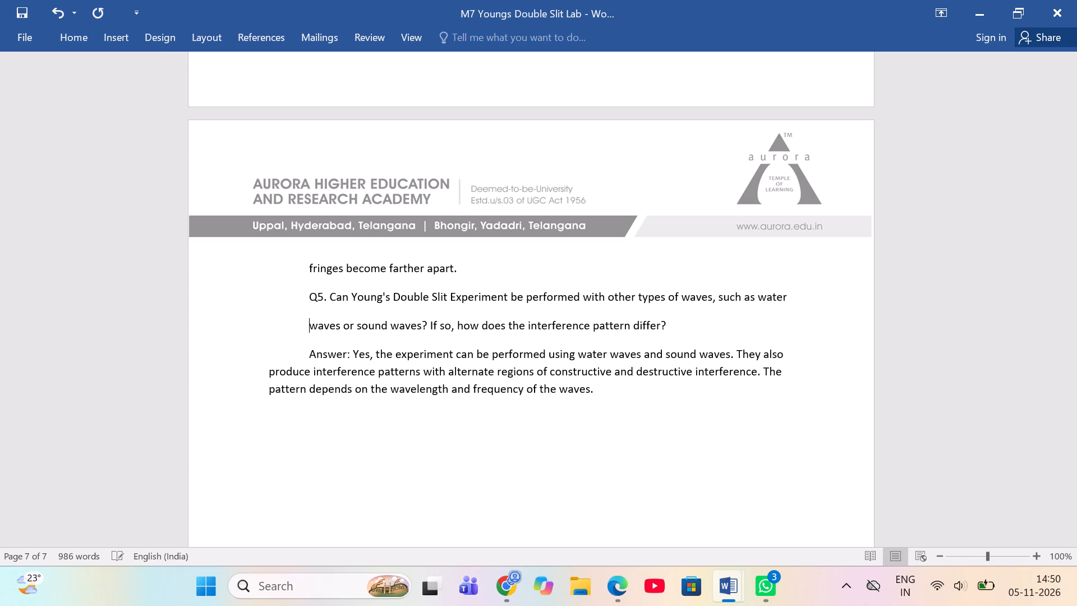
# Break the wrapped second and third lines of the Q5 answer into their own indented lines.
pyautogui.click(266, 374)
pyautogui.press('Return')
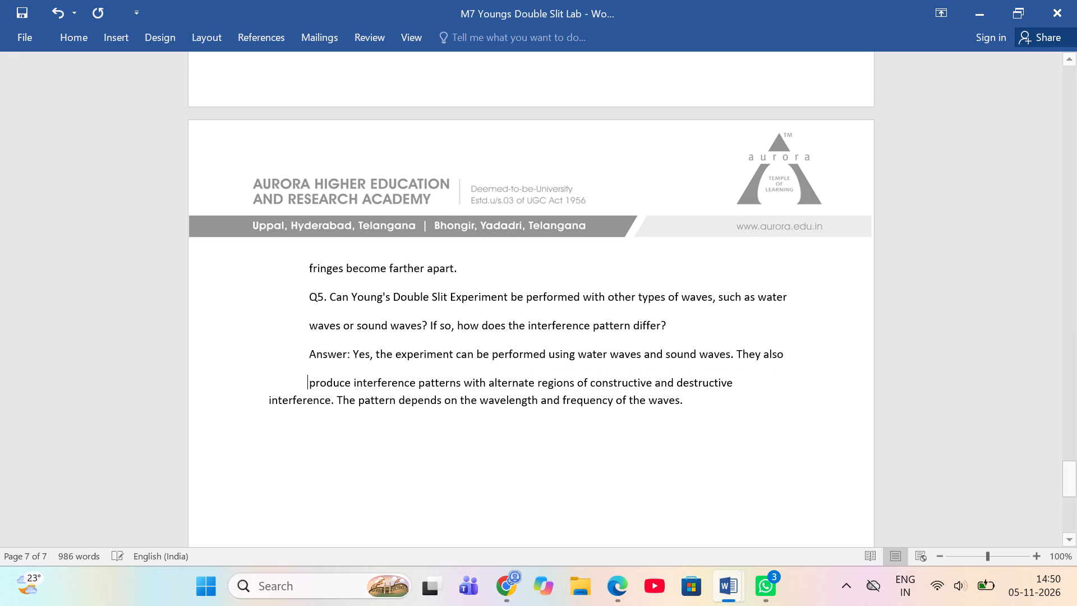
pyautogui.click(264, 397)
pyautogui.press('Return')
# Review the whole lab document, from the student details table through the observations, wavelength calculations, result and discussion to the viva answers.
pyautogui.scroll(4, 264, 397)
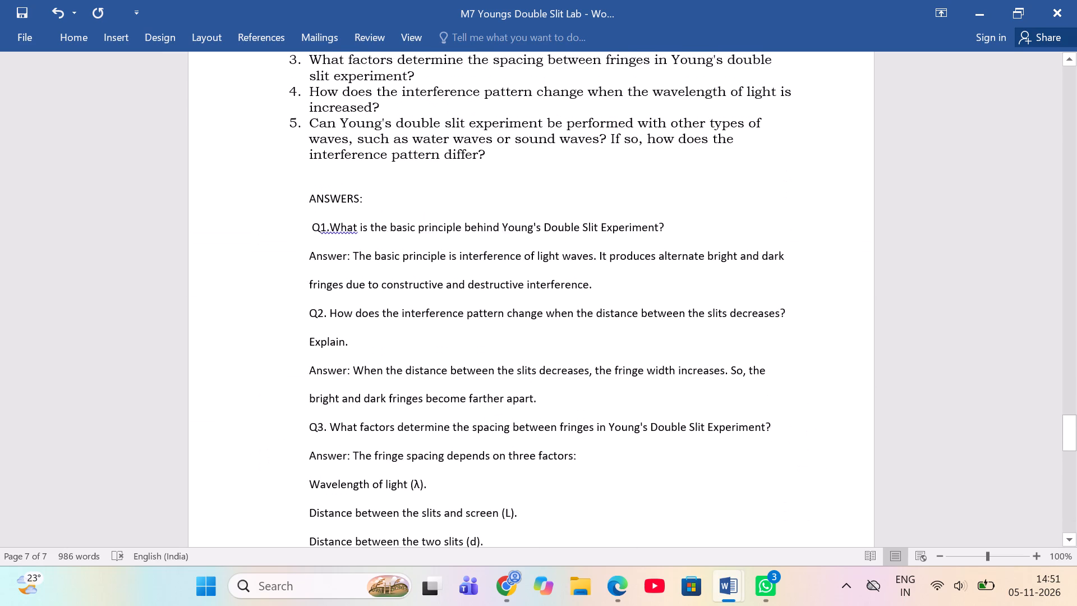
pyautogui.scroll(6, 264, 397)
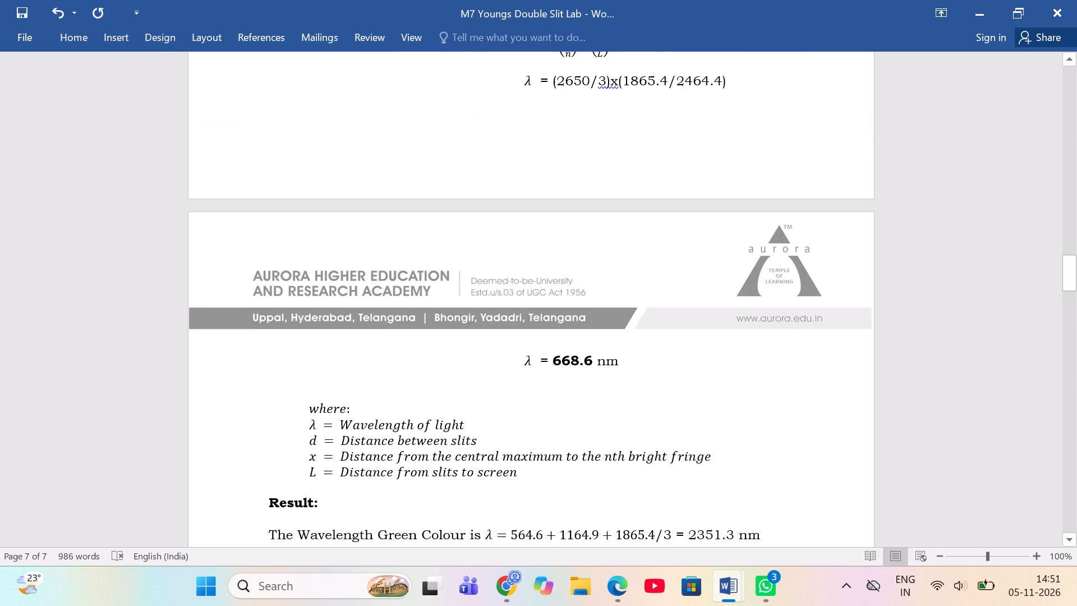
pyautogui.scroll(1, 264, 397)
pyautogui.scroll(-2, 264, 397)
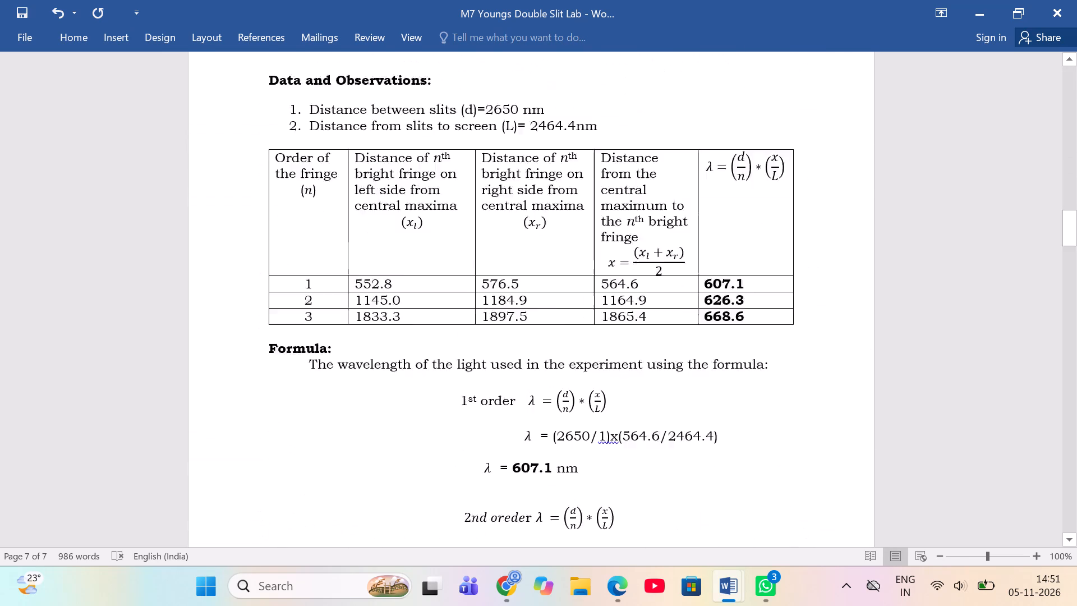
pyautogui.scroll(-1, 264, 397)
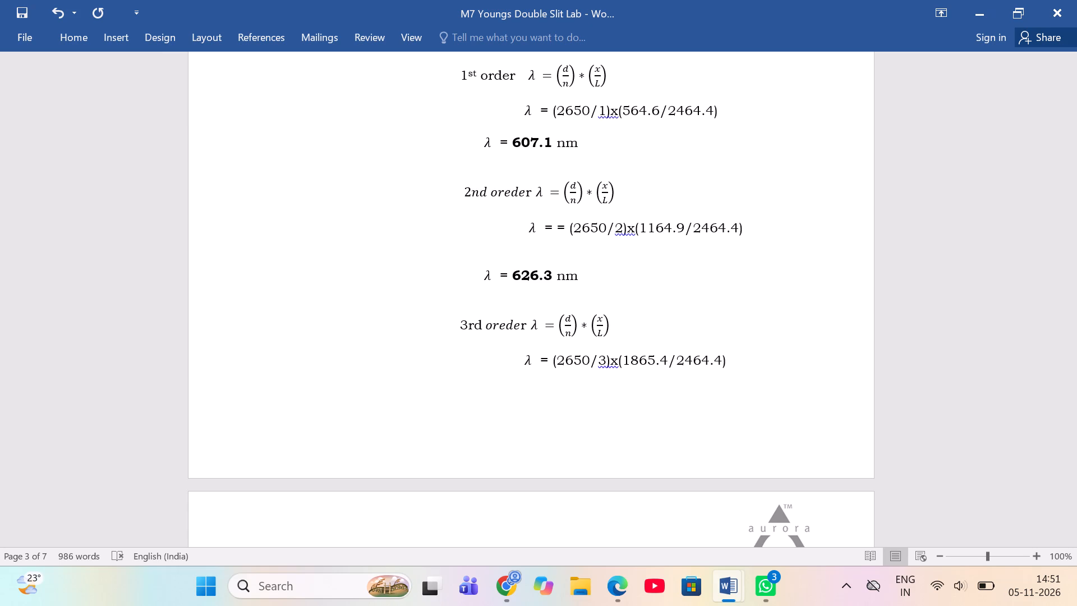
pyautogui.scroll(2, 264, 397)
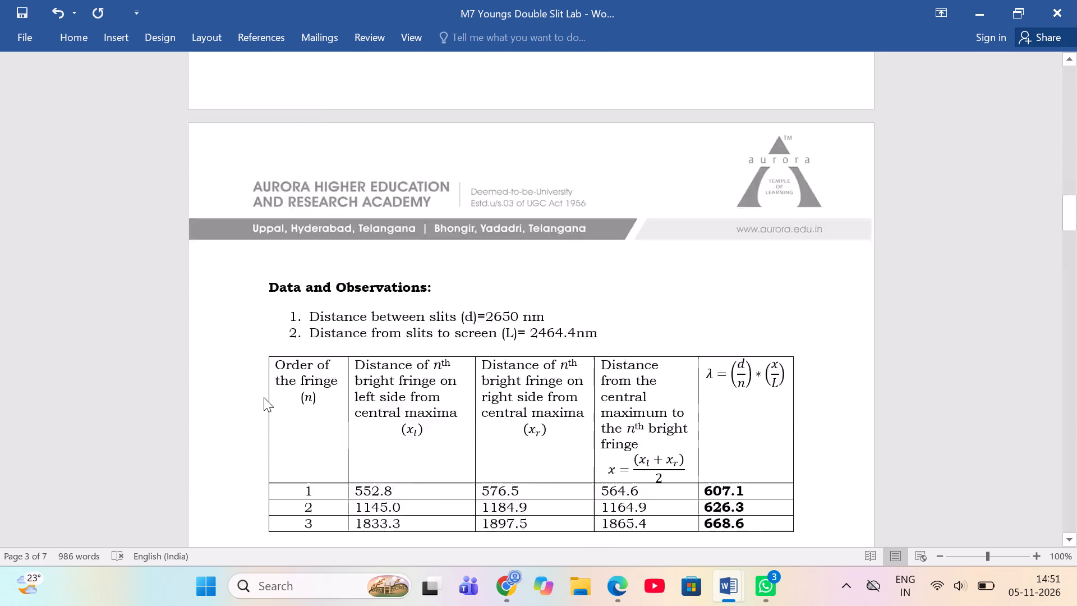
pyautogui.scroll(7, 264, 397)
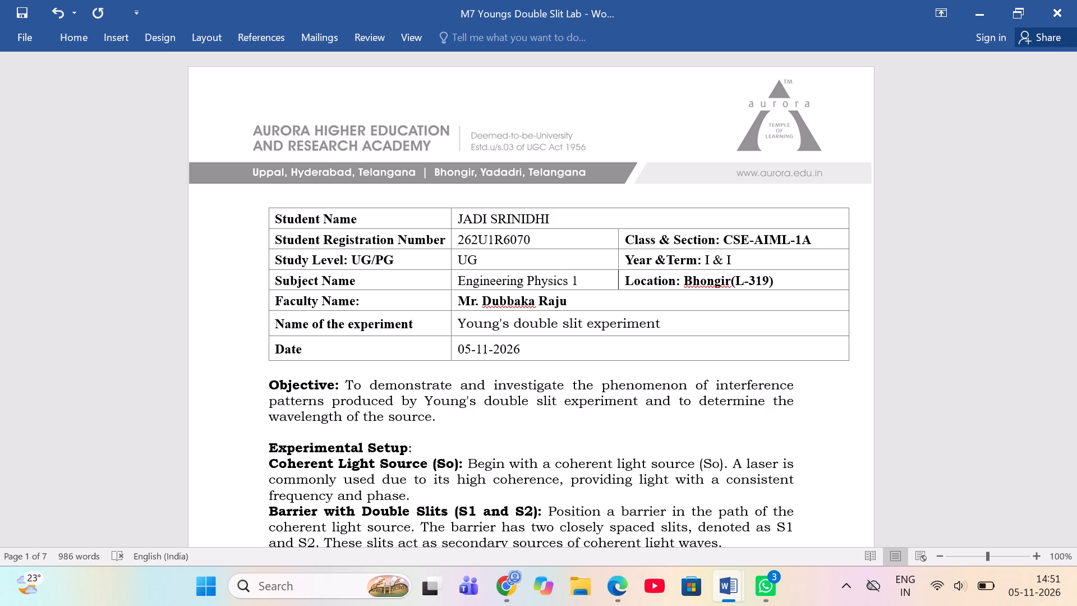
pyautogui.scroll(-8, 594, 395)
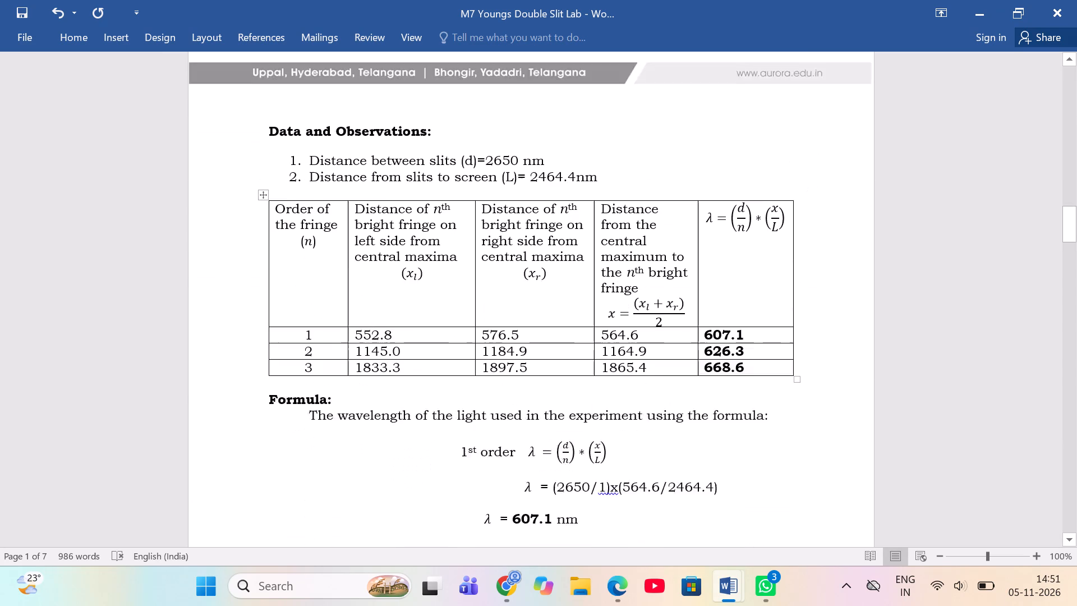
pyautogui.scroll(-4, 594, 395)
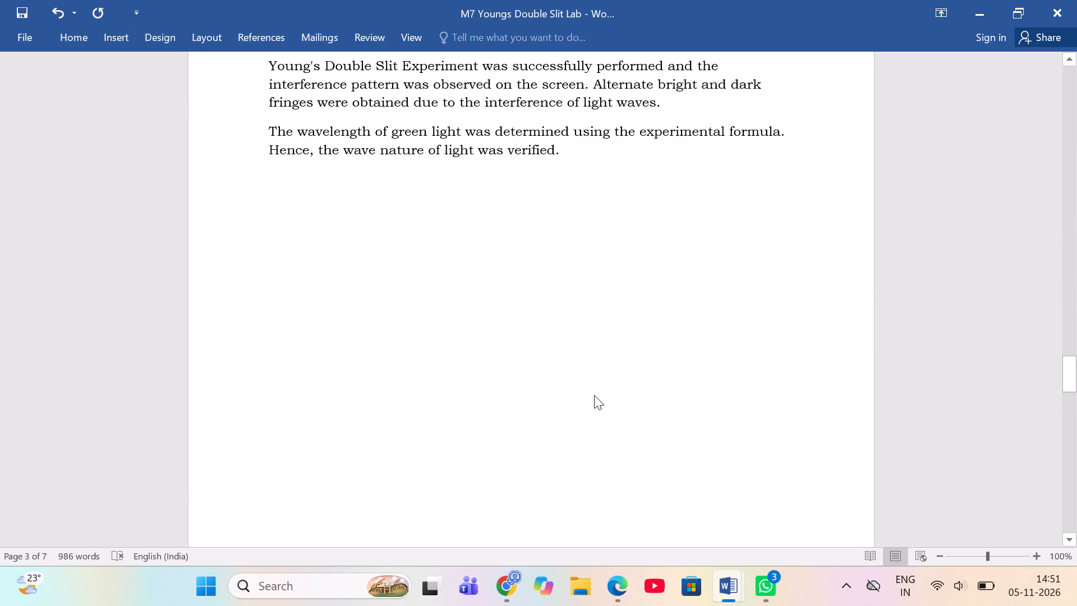
pyautogui.scroll(-5, 594, 395)
pyautogui.scroll(16, 594, 395)
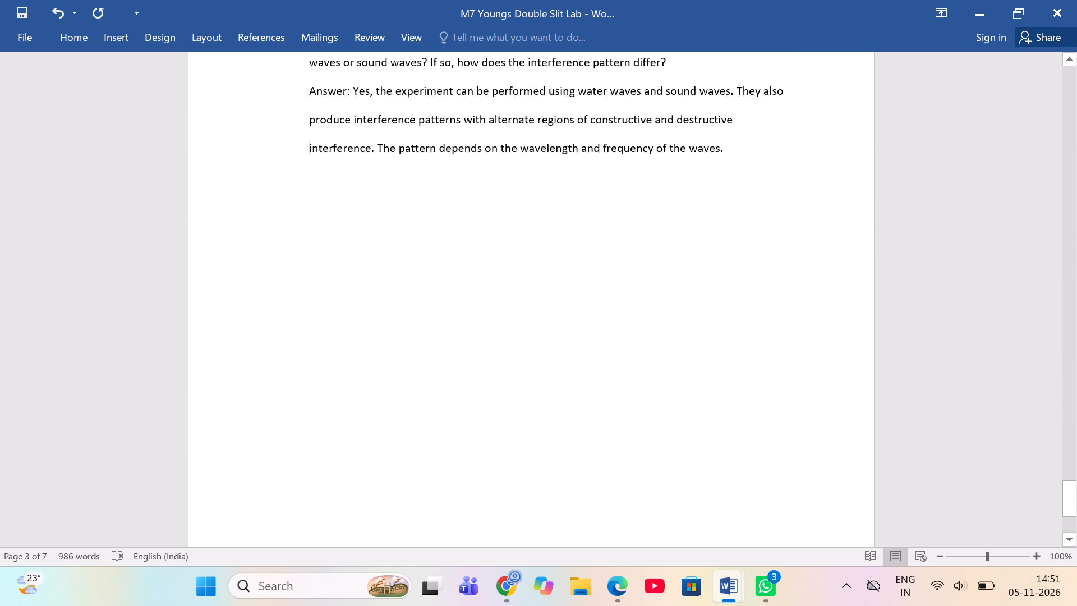
pyautogui.scroll(20, 594, 395)
pyautogui.scroll(20, 594, 395)
pyautogui.scroll(7, 594, 395)
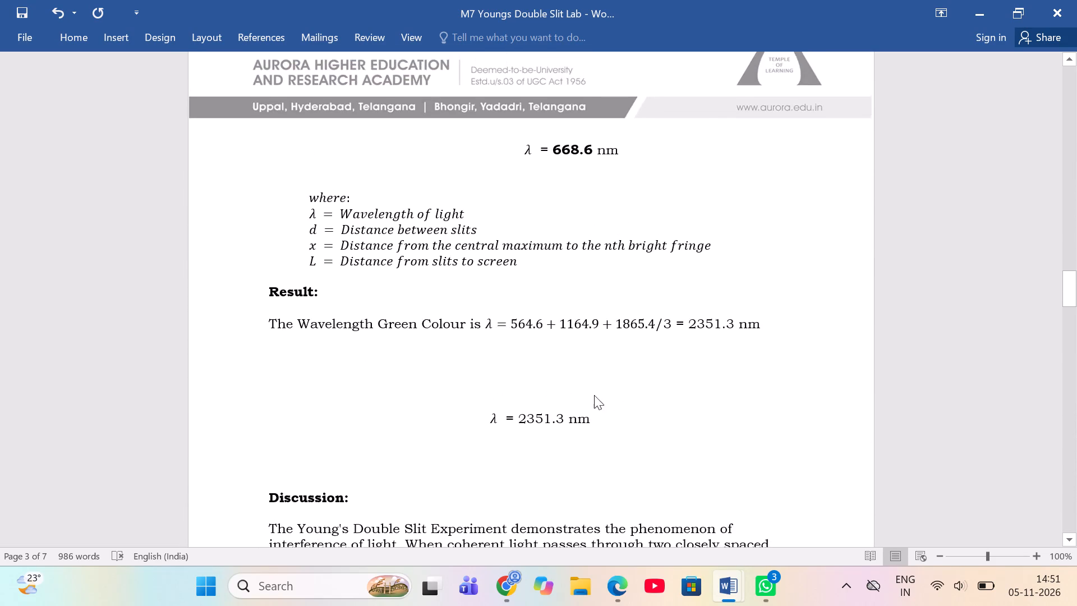
# Save a PDF copy of the lab document as M7 Youngs Double Slit Lab in the Documents folder, then minimize the opened PDF.
pyautogui.scroll(16, 594, 395)
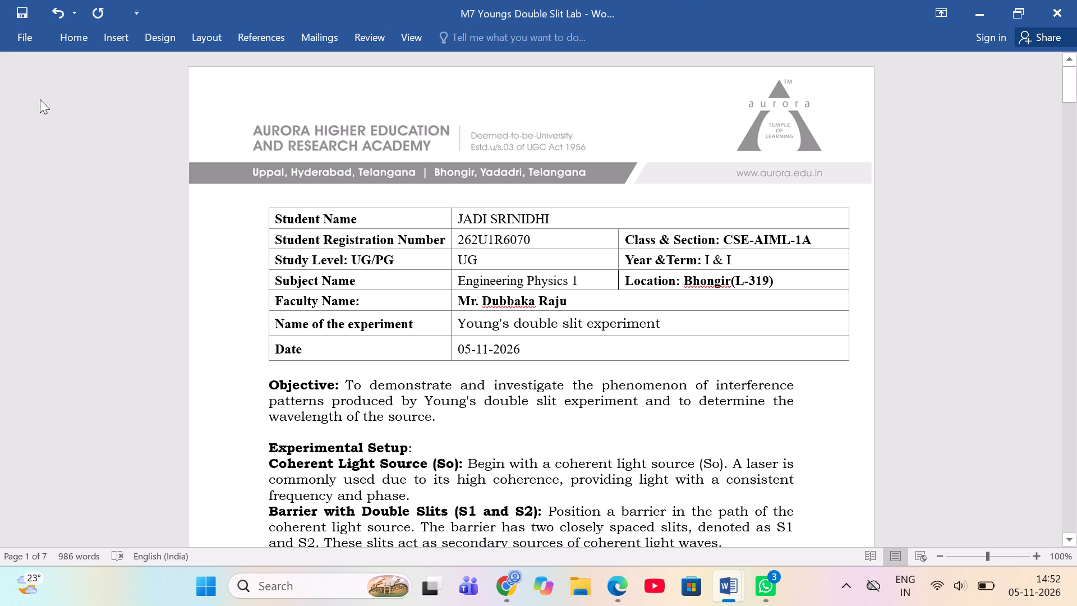
pyautogui.click(22, 39)
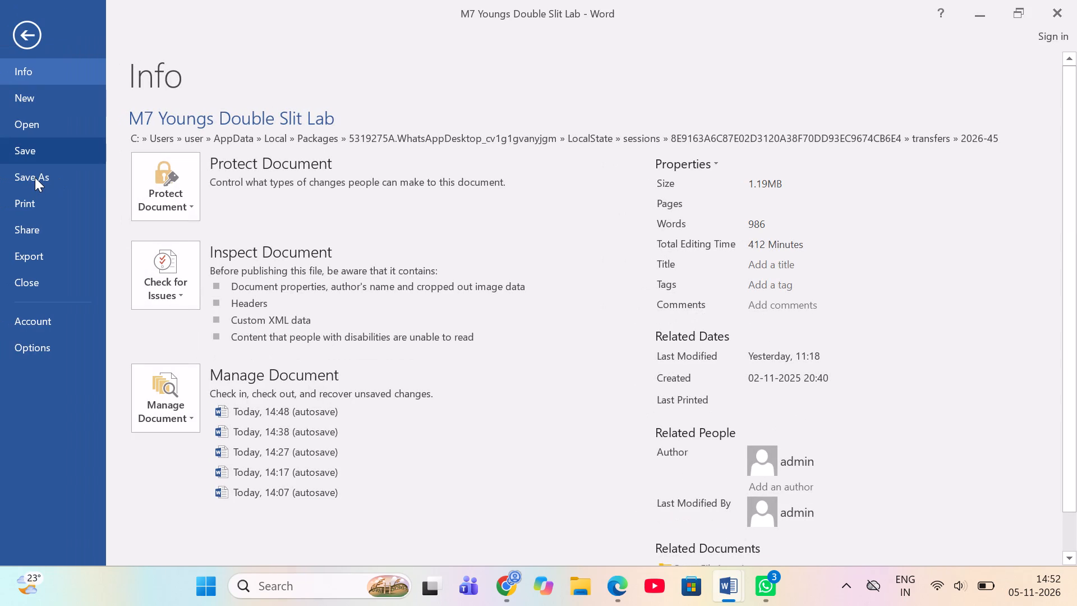
pyautogui.click(35, 177)
pyautogui.click(444, 153)
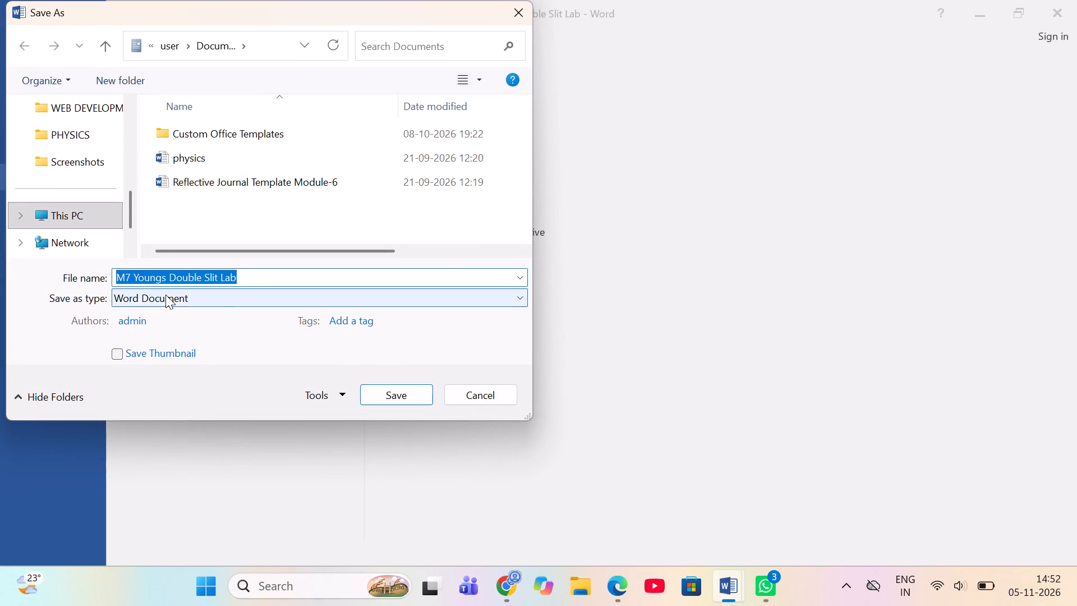
pyautogui.click(165, 295)
pyautogui.click(161, 398)
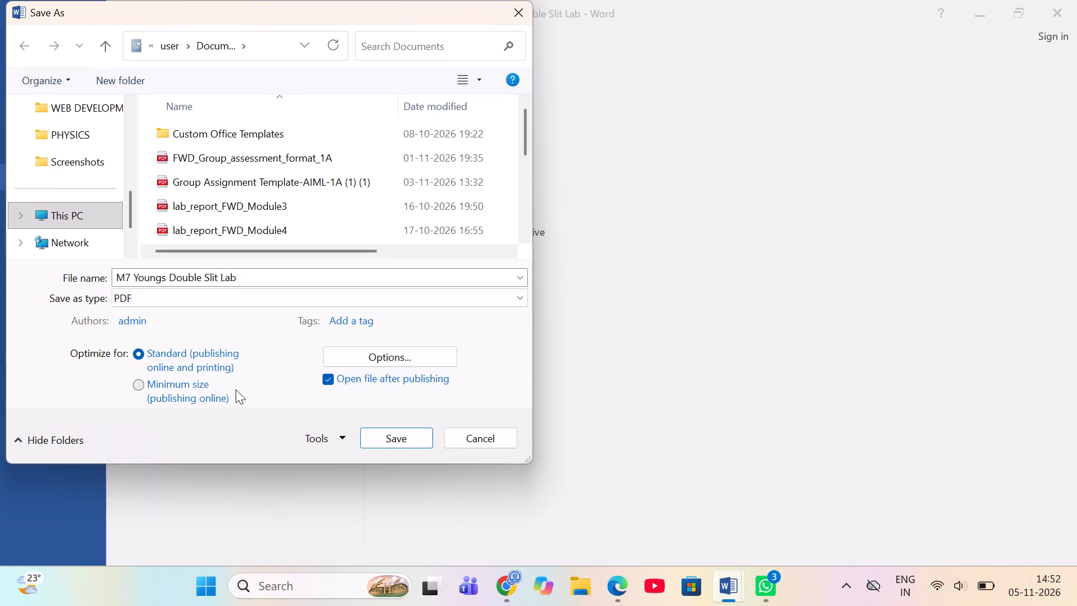
pyautogui.click(406, 435)
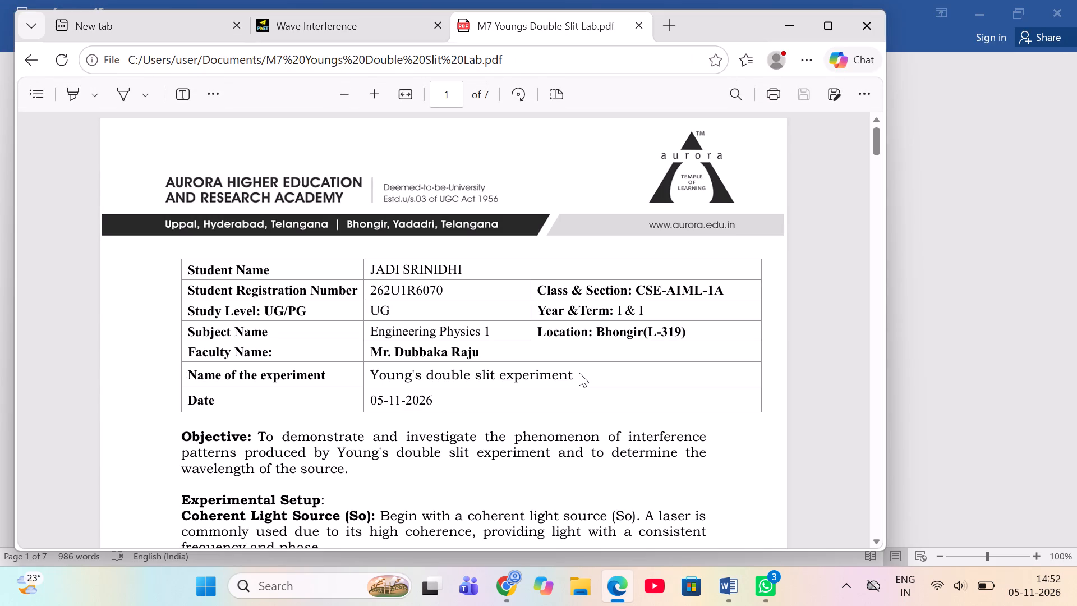
pyautogui.scroll(5, 579, 373)
pyautogui.click(797, 18)
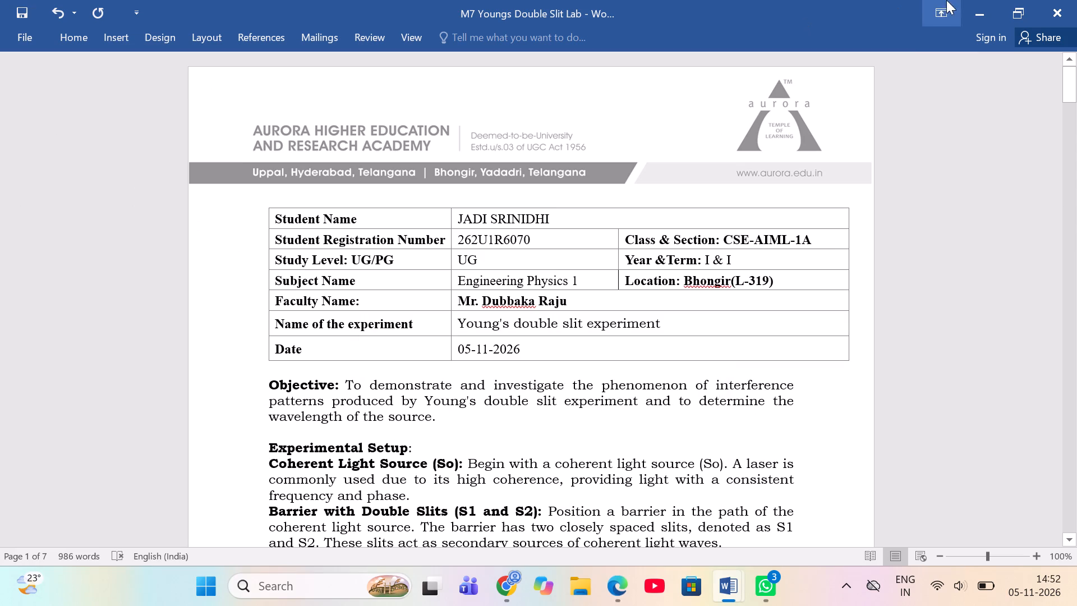